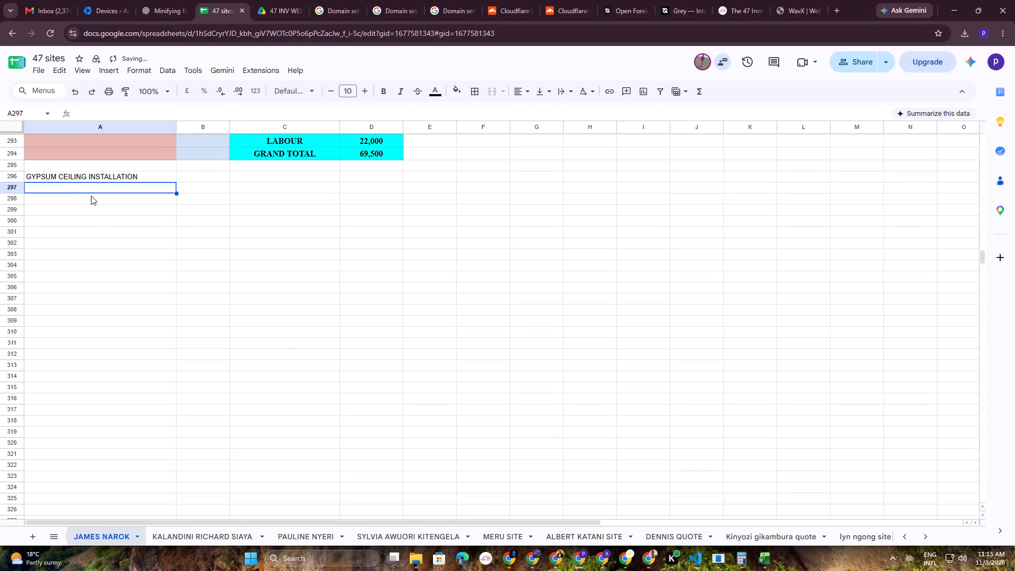
pyautogui.click(91, 196)
pyautogui.hotkey('ctrl', 'v')
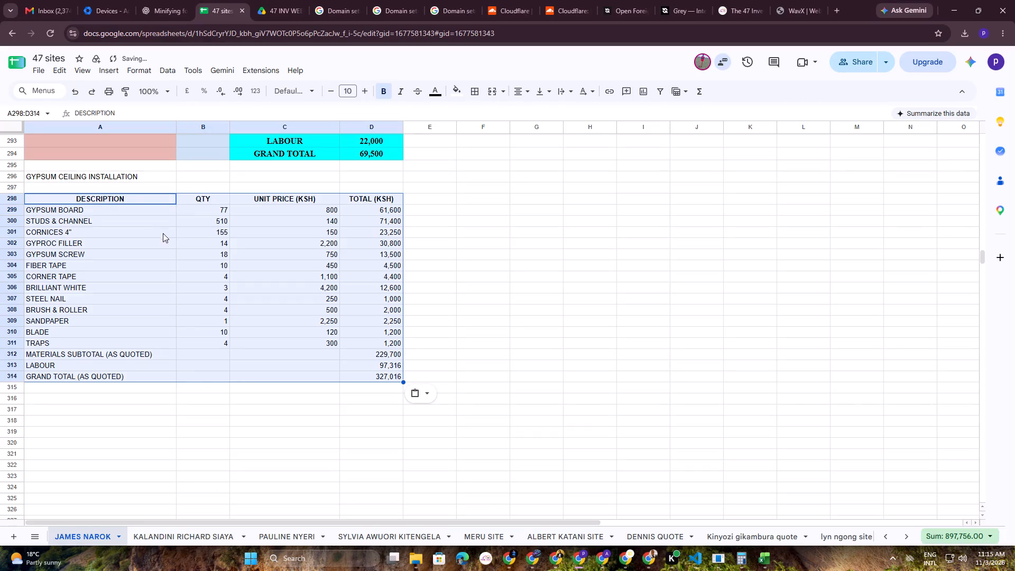
# Format the pasted table with centred alignment and Times New Roman at size 12.
pyautogui.click(527, 90)
pyautogui.click(538, 107)
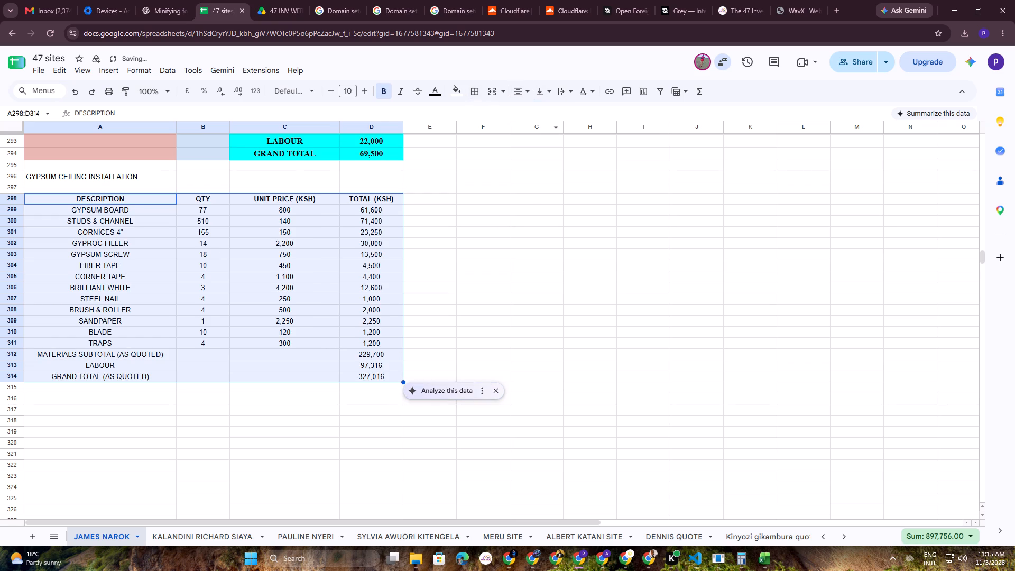
pyautogui.click(290, 94)
pyautogui.click(308, 196)
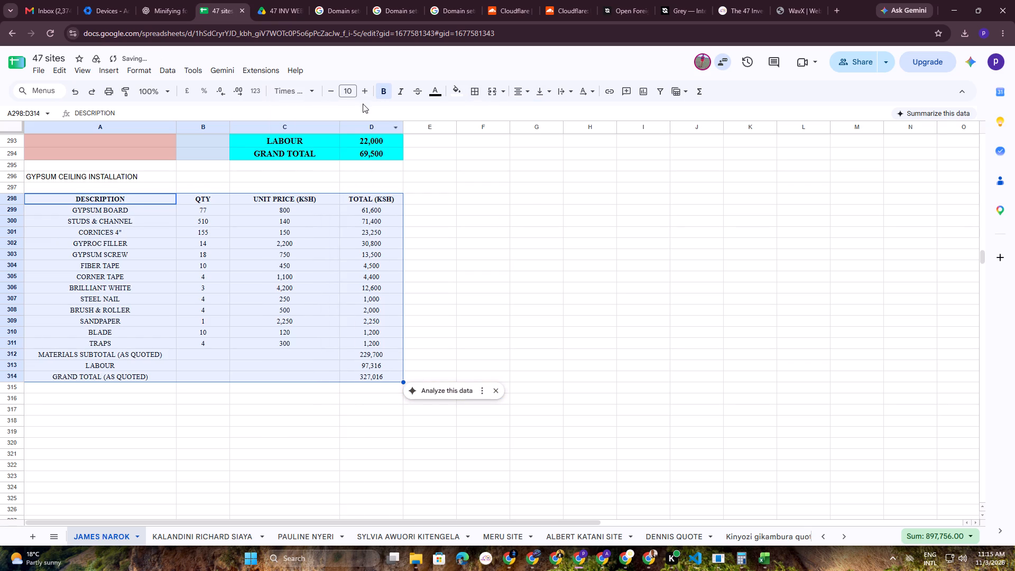
pyautogui.click(365, 93)
pyautogui.click(365, 93)
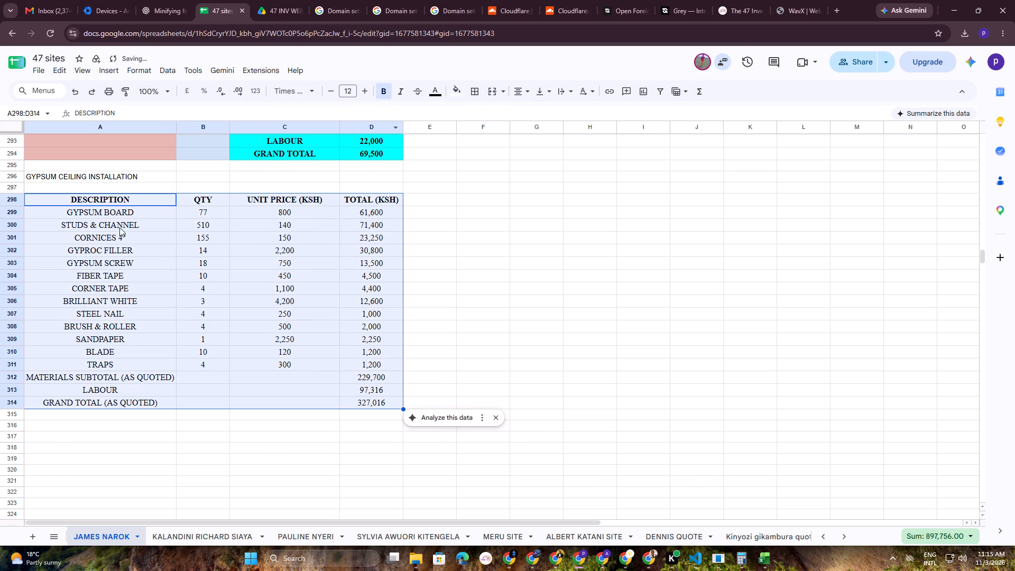
# Format the "GYPSUM CEILING INSTALLATION" title in A296 as bold Times New Roman at size 12.
pyautogui.click(116, 176)
pyautogui.click(291, 89)
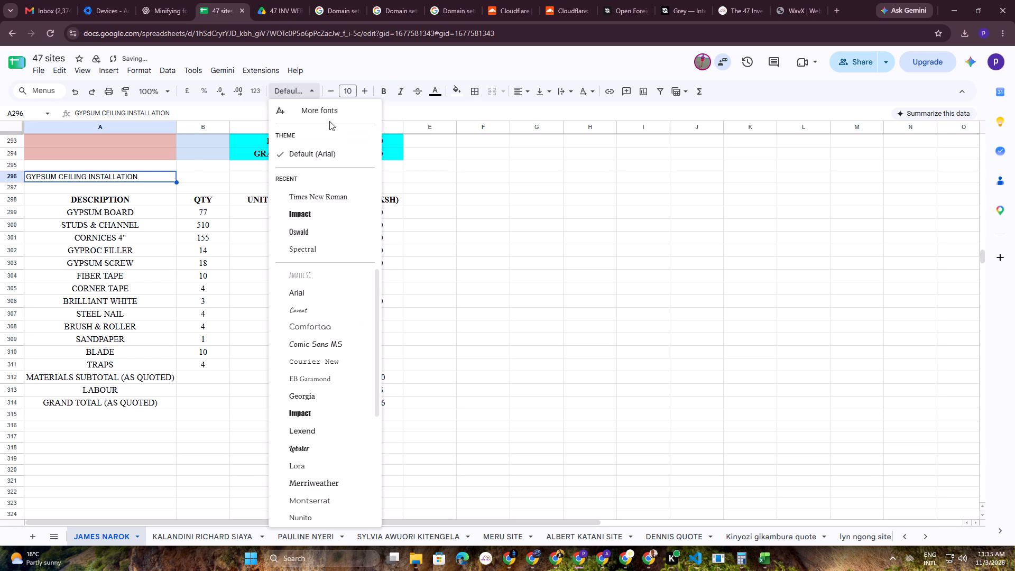
pyautogui.click(317, 195)
pyautogui.doubleClick(367, 93)
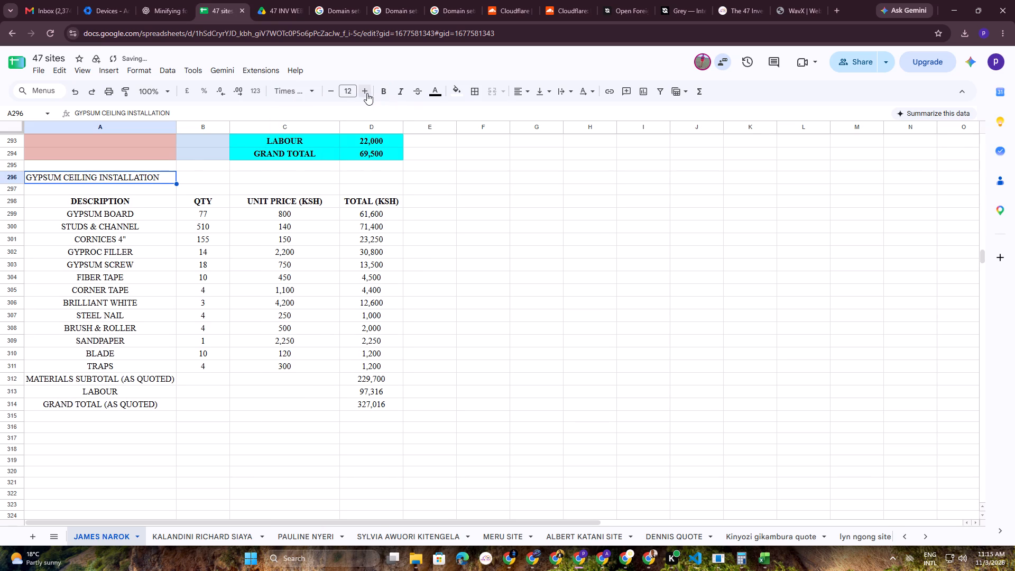
pyautogui.click(385, 90)
pyautogui.click(567, 239)
# Fill the table's header row, DESCRIPTION through TOTAL (KSH), with yellow.
pyautogui.moveTo(101, 201); pyautogui.dragTo(235, 213)
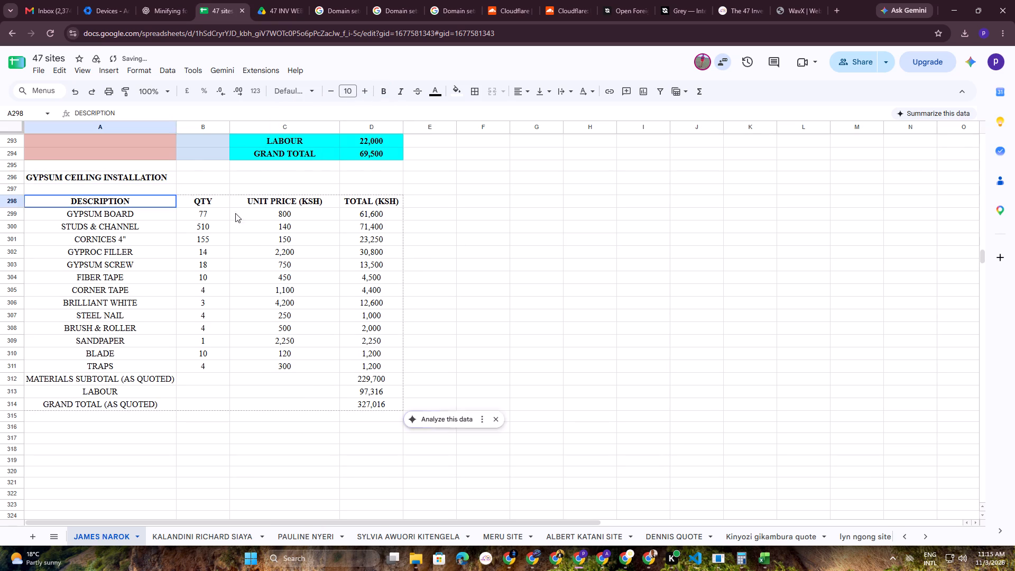
pyautogui.moveTo(235, 213); pyautogui.dragTo(382, 199)
pyautogui.click(453, 97)
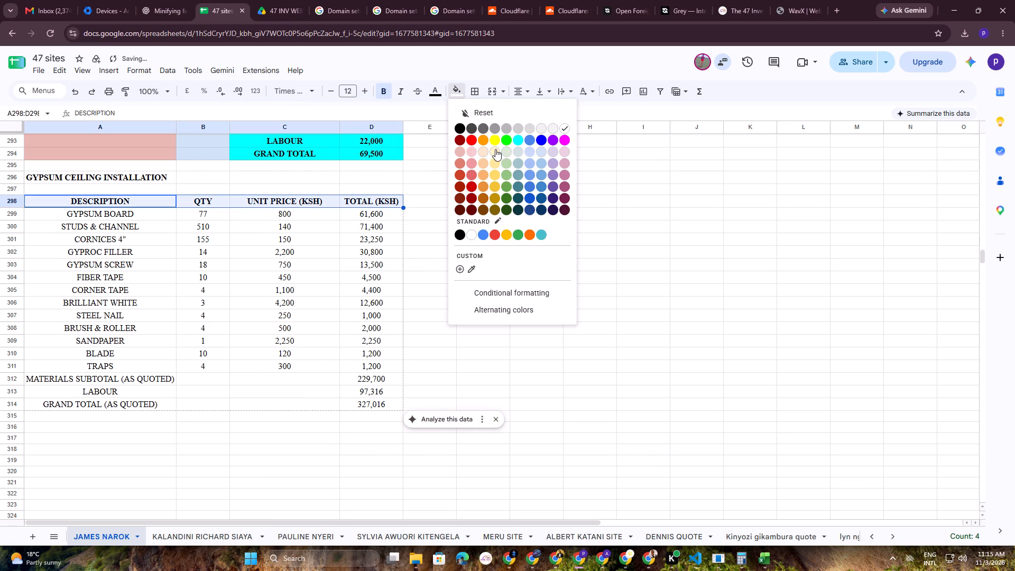
pyautogui.click(493, 137)
pyautogui.click(624, 282)
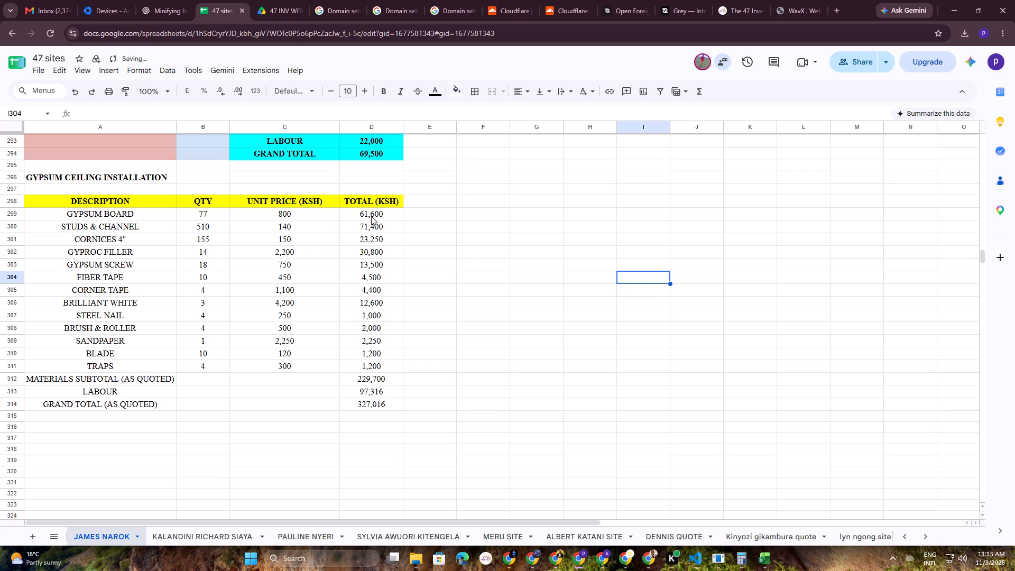
pyautogui.click(372, 214)
# Move the materials subtotal, labour and grand total labels from column A to column C, starting at C312.
pyautogui.moveTo(123, 376); pyautogui.dragTo(126, 400)
pyautogui.hotkey('ctrl', 'x')
pyautogui.click(260, 374)
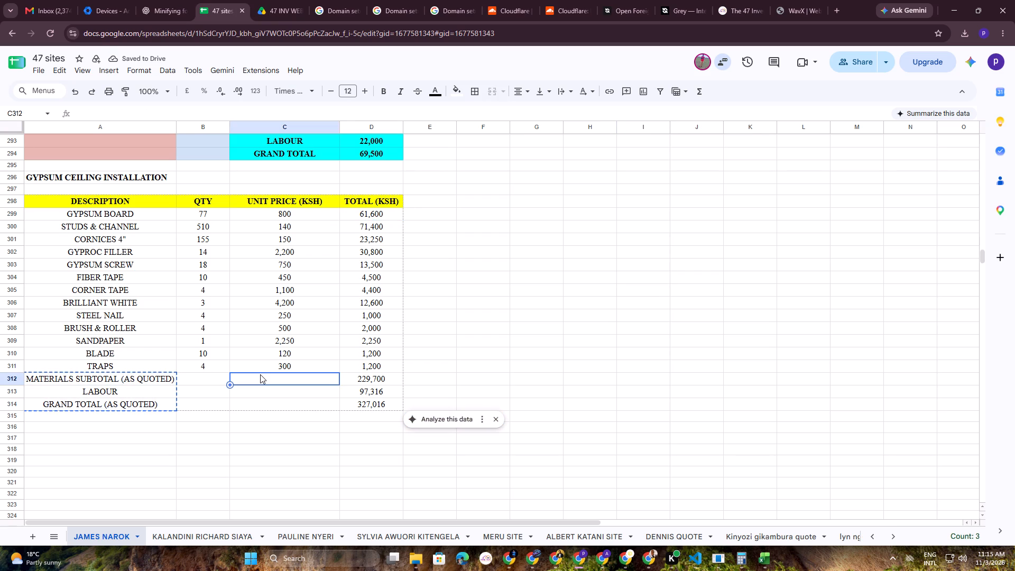
pyautogui.hotkey('ctrl', 'v')
pyautogui.click(514, 399)
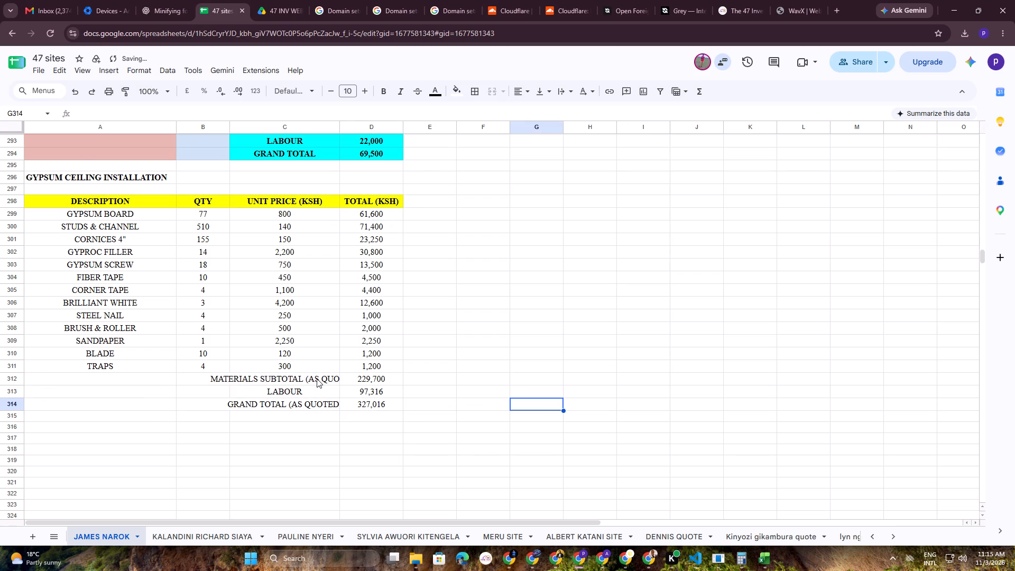
# Wrap the text of the materials subtotal label in C312 and the grand total label in C314.
pyautogui.click(311, 379)
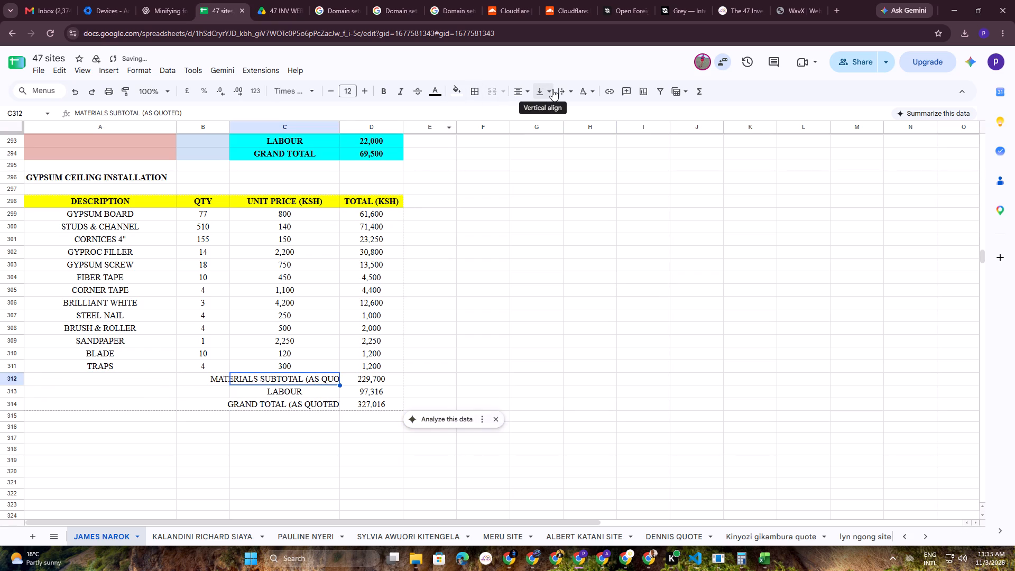
pyautogui.click(552, 89)
pyautogui.click(569, 91)
pyautogui.click(583, 112)
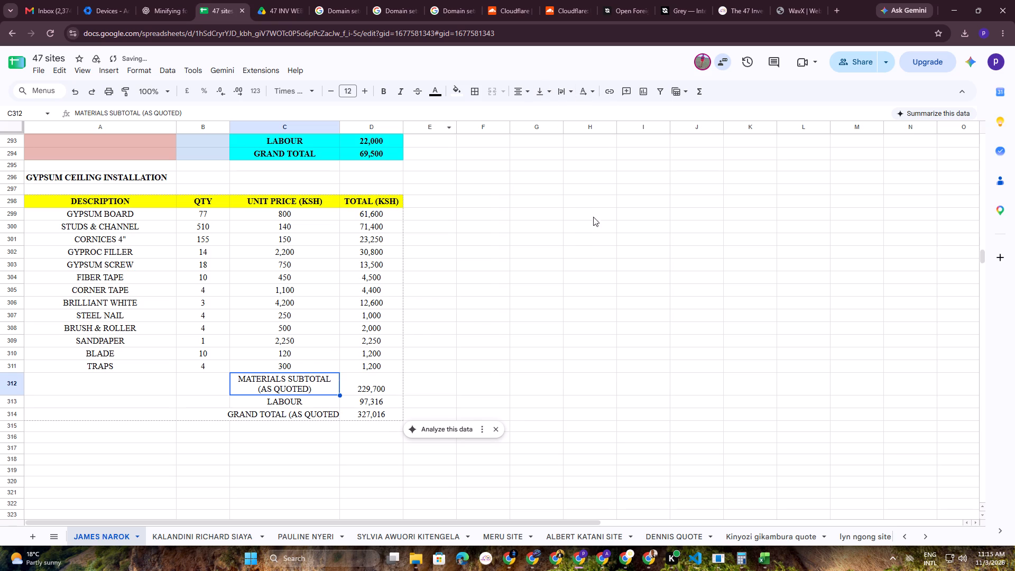
pyautogui.click(573, 366)
pyautogui.click(302, 416)
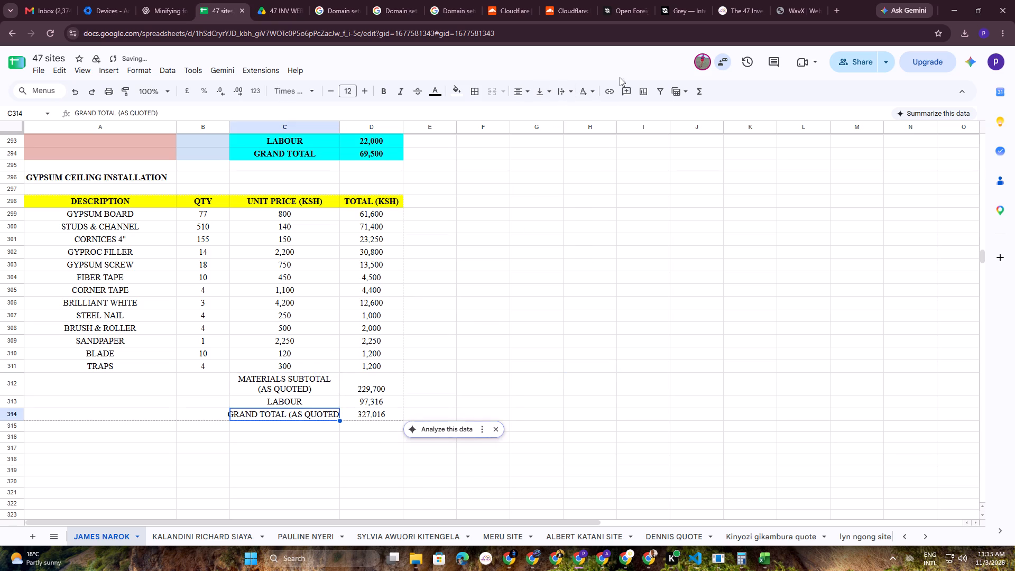
pyautogui.click(566, 90)
pyautogui.click(582, 110)
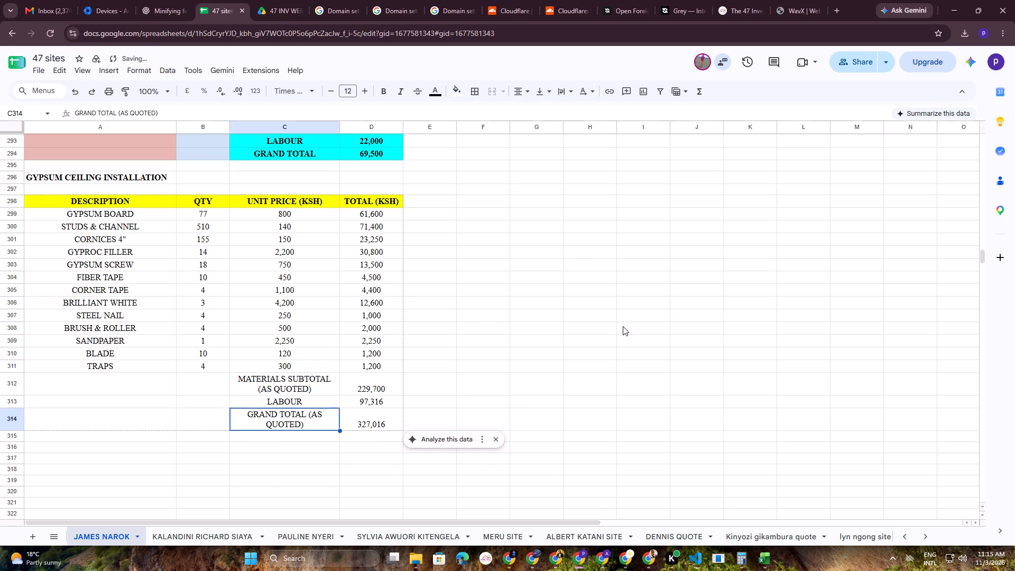
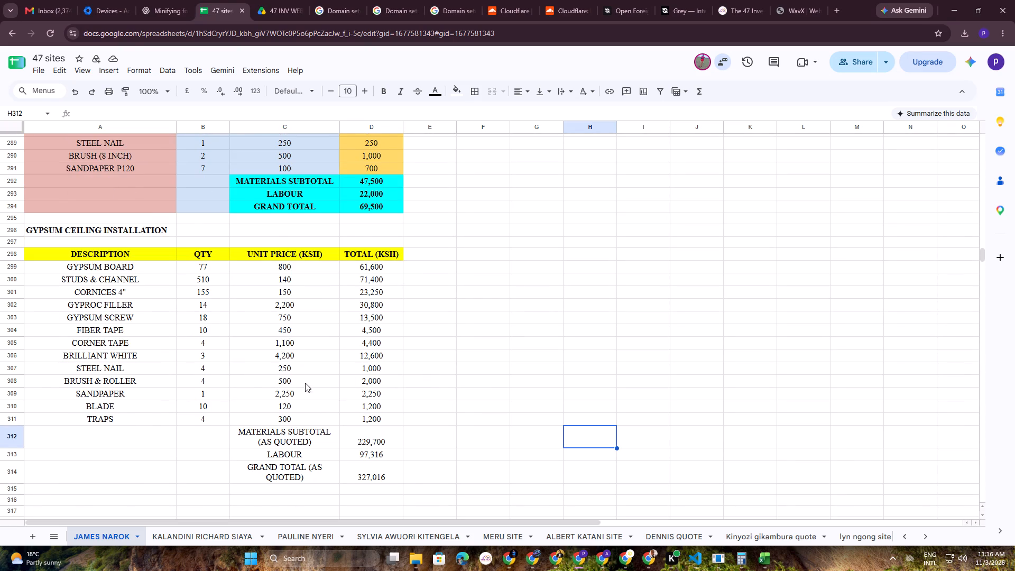
# Remove "(AS QUOTED)" from the materials subtotal label in C312 and the grand total label in C314.
pyautogui.doubleClick(305, 385)
pyautogui.moveTo(379, 380); pyautogui.dragTo(354, 381)
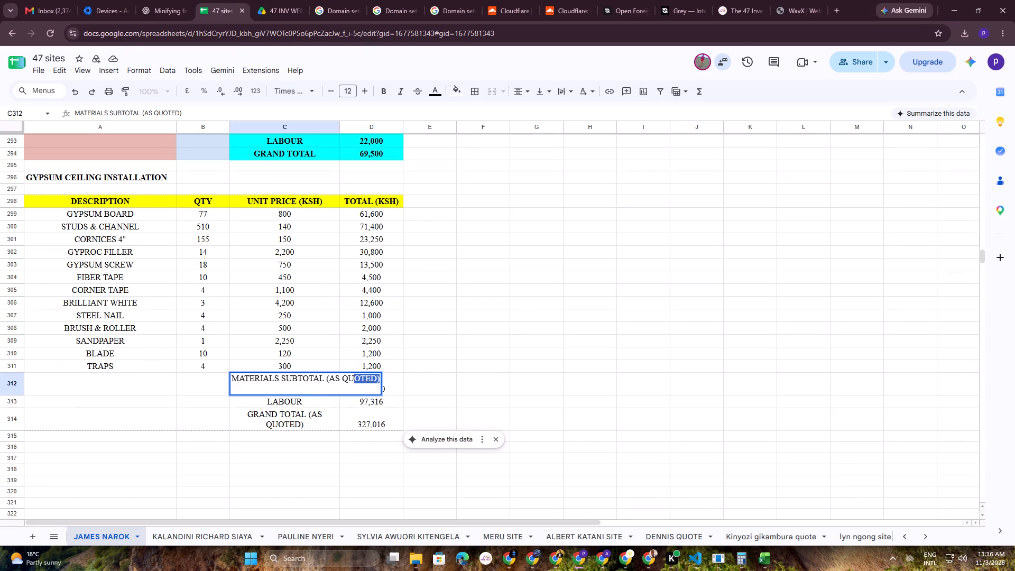
pyautogui.moveTo(354, 381); pyautogui.dragTo(326, 383)
pyautogui.press('BackSpace')
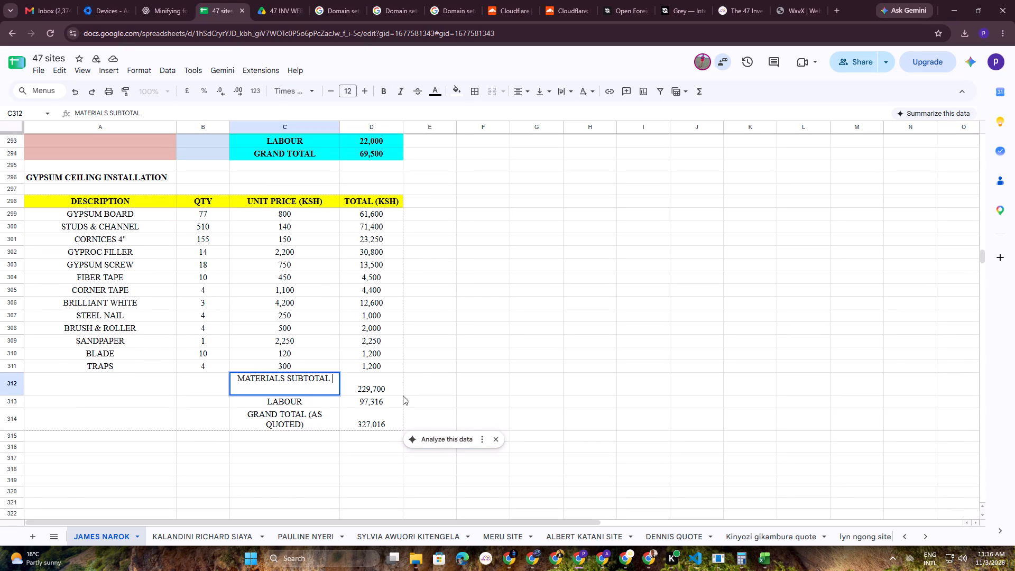
pyautogui.click(510, 395)
pyautogui.doubleClick(304, 406)
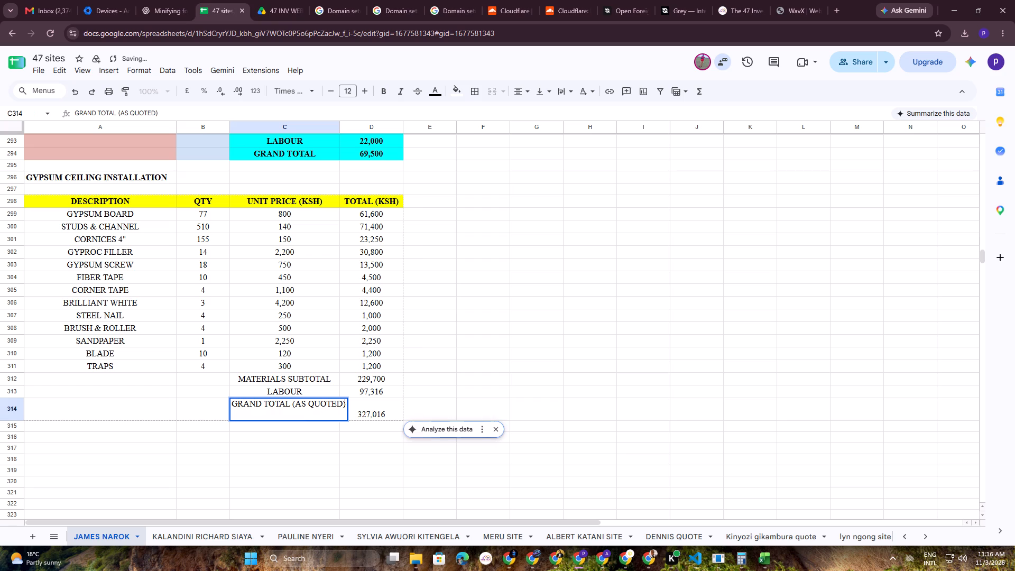
pyautogui.moveTo(344, 402); pyautogui.dragTo(292, 408)
pyautogui.press('BackSpace')
pyautogui.click(318, 402)
pyautogui.press('BackSpace')
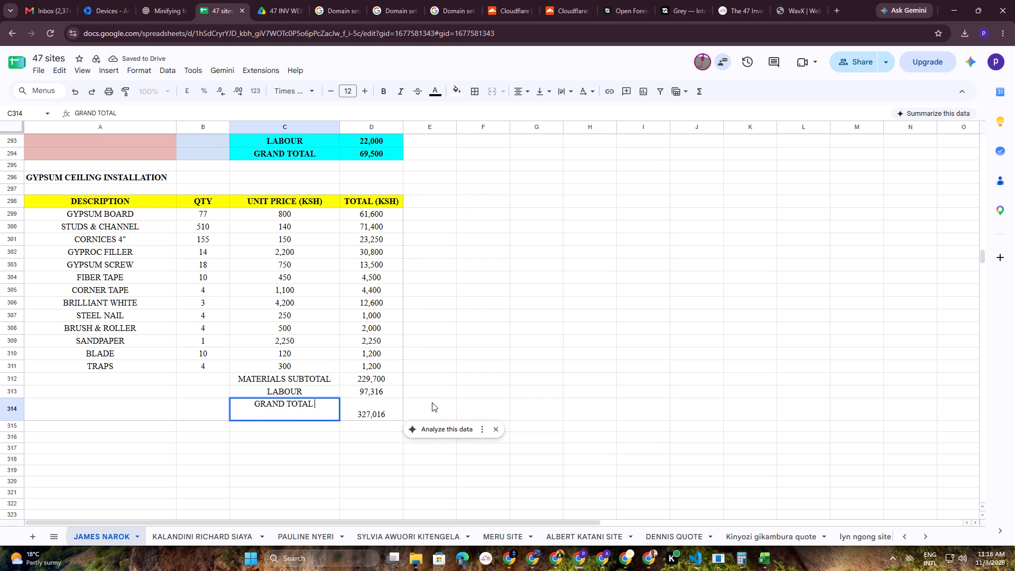
pyautogui.click(536, 387)
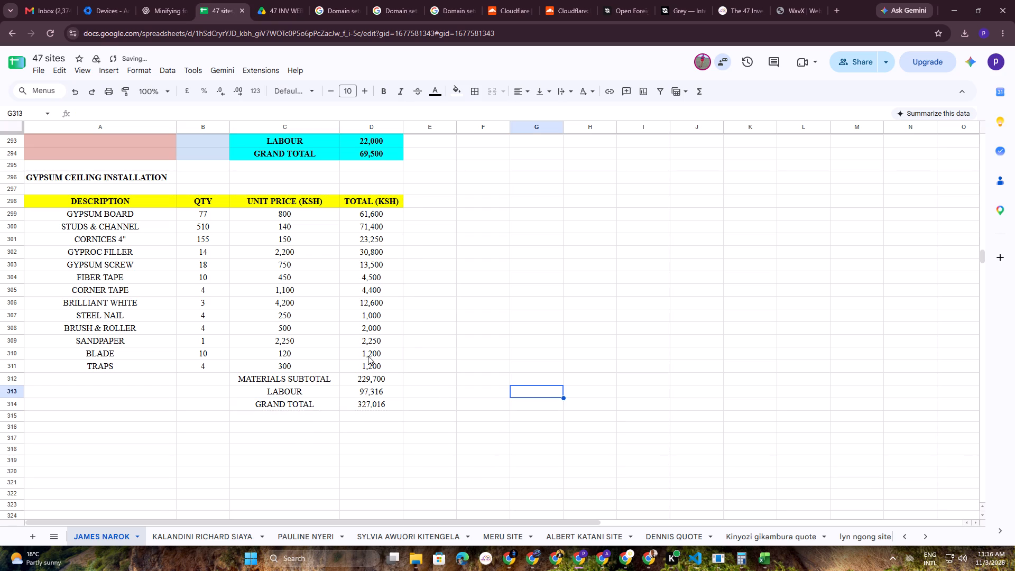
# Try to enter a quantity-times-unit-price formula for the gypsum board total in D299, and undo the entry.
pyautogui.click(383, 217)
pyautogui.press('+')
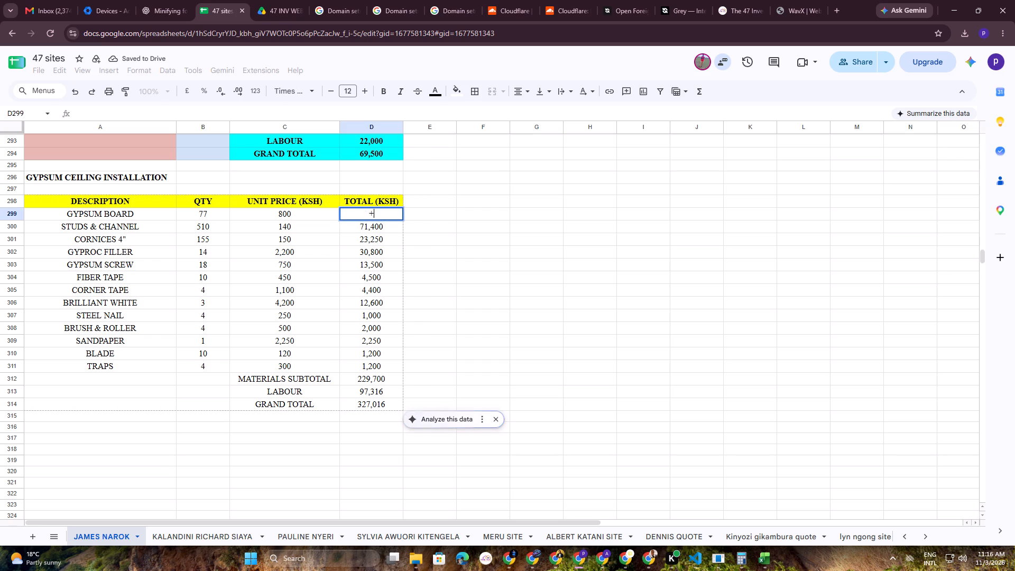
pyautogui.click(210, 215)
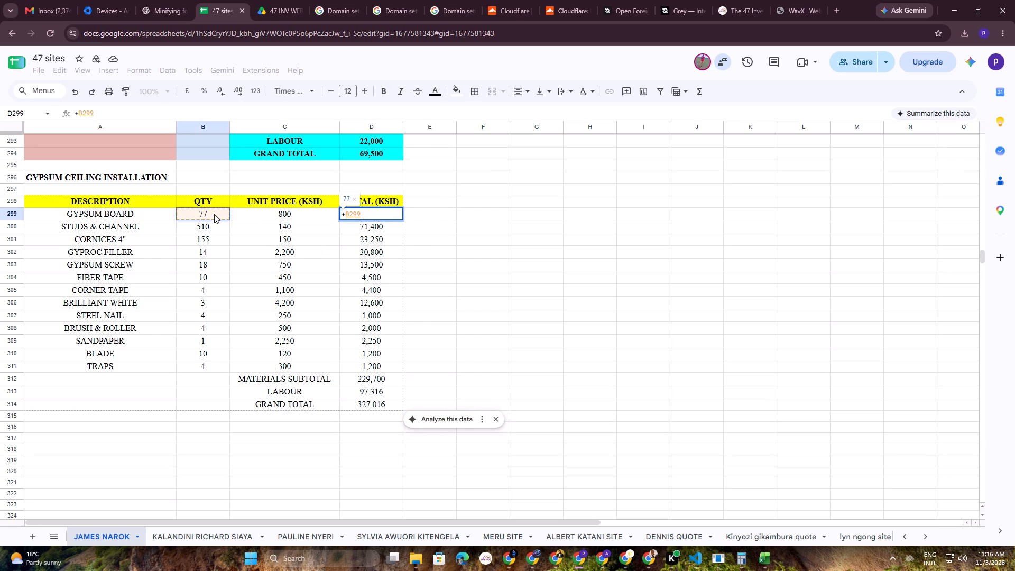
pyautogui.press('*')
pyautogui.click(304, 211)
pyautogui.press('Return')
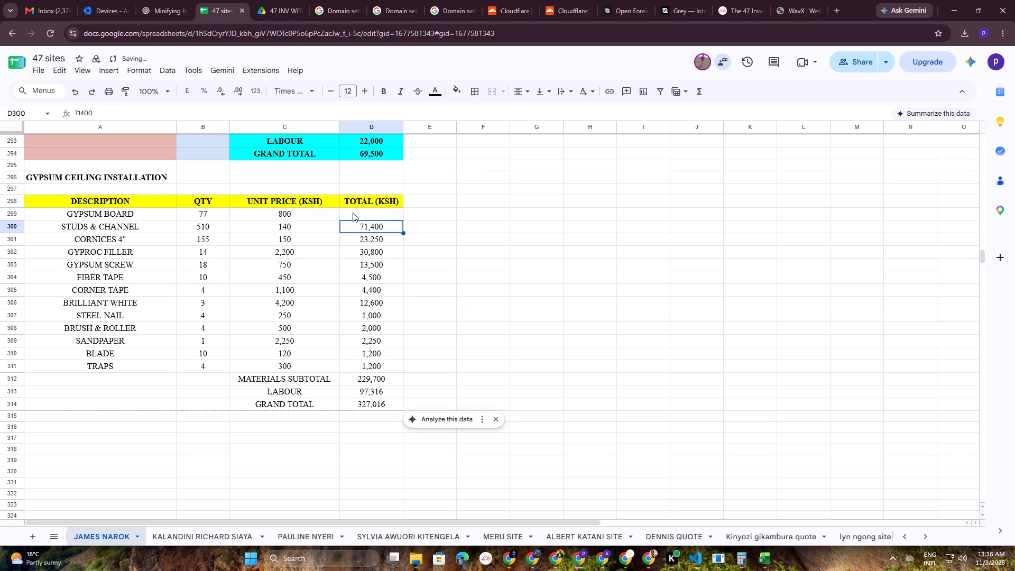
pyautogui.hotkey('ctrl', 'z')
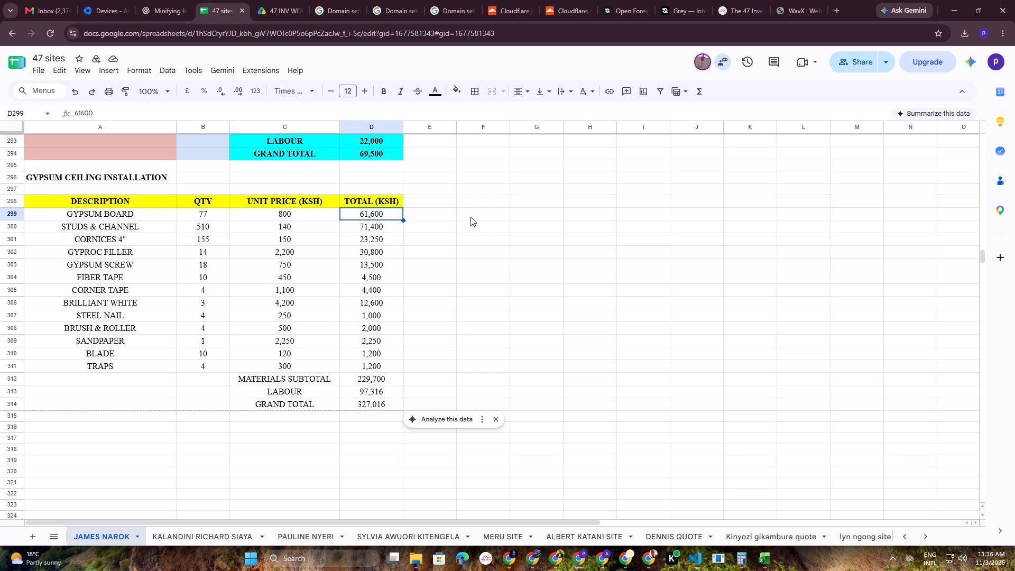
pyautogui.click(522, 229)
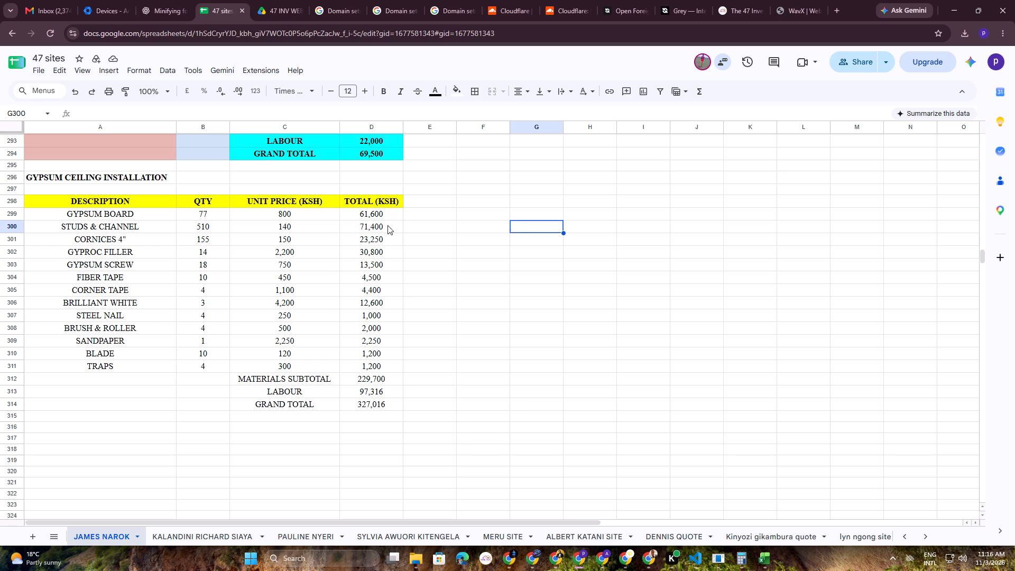
# Calculate the gypsum board total in D299 as B299*C299 and fill the formula down to the TRAPS row, D311.
pyautogui.click(387, 214)
pyautogui.press('+')
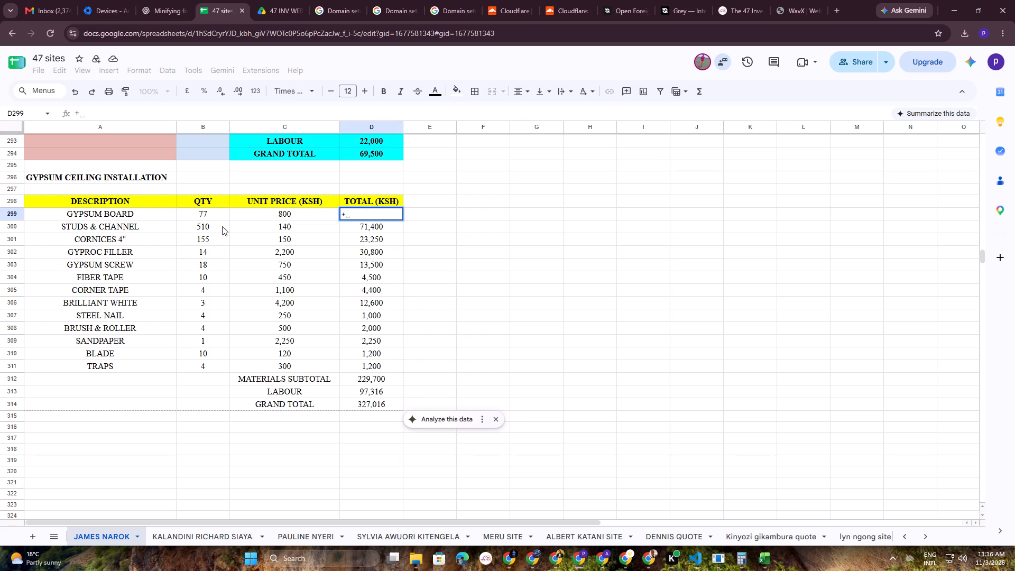
pyautogui.click(206, 209)
pyautogui.press('*')
pyautogui.click(271, 217)
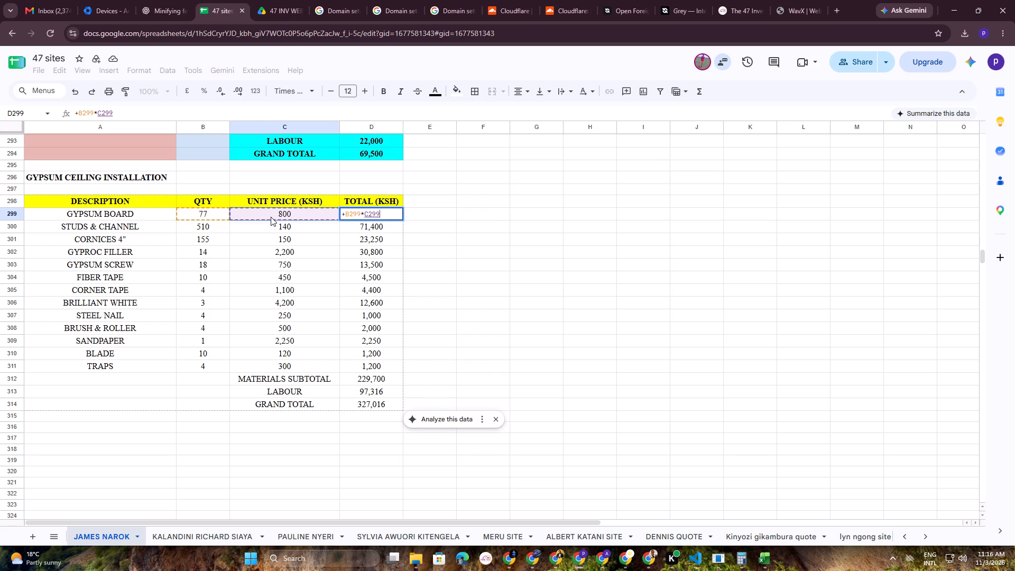
pyautogui.press('Return')
pyautogui.click(366, 217)
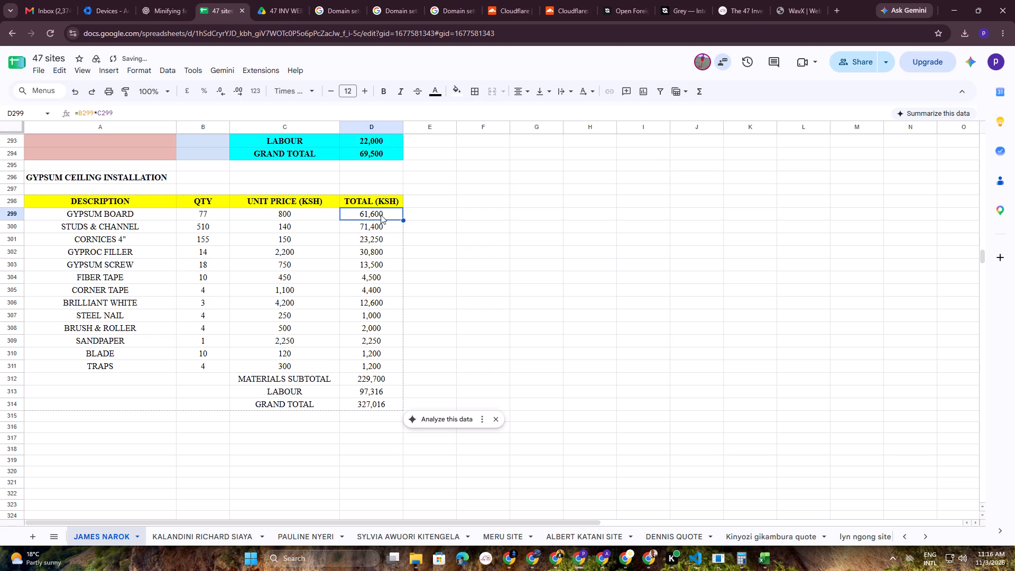
pyautogui.moveTo(401, 220); pyautogui.dragTo(399, 364)
pyautogui.click(468, 364)
pyautogui.doubleClick(370, 363)
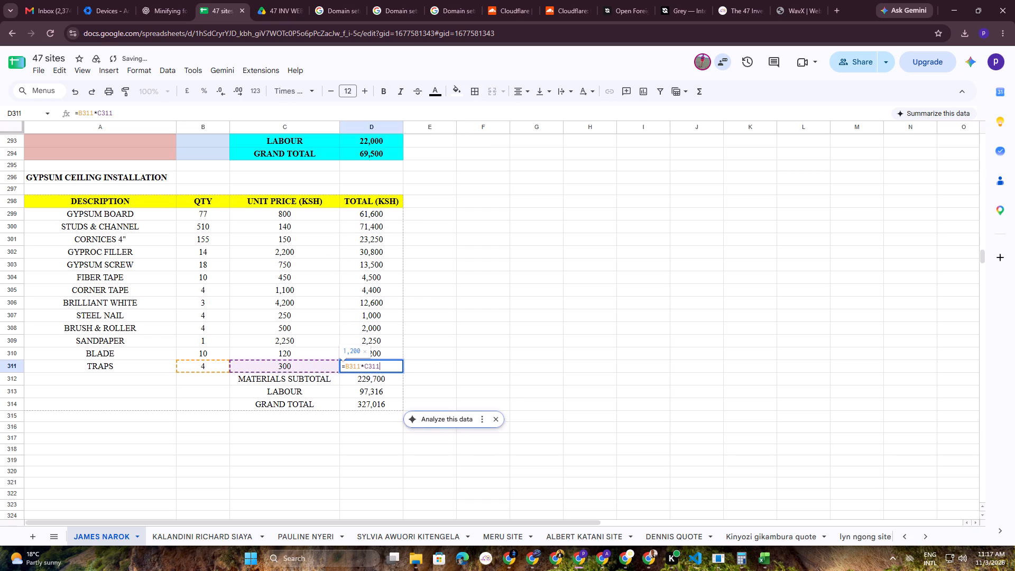
pyautogui.press('Escape')
# Calculate the materials subtotal in D312 as the sum of D299:D311.
pyautogui.click(377, 379)
pyautogui.write('+sum(')
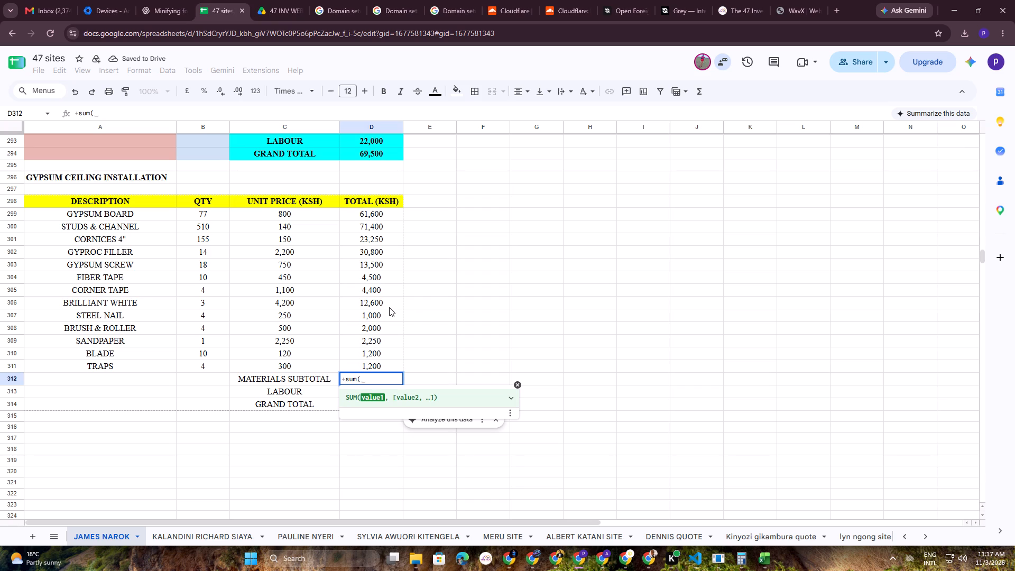
pyautogui.moveTo(384, 214); pyautogui.dragTo(385, 365)
pyautogui.hotkey('shift', ')')
pyautogui.press('Return')
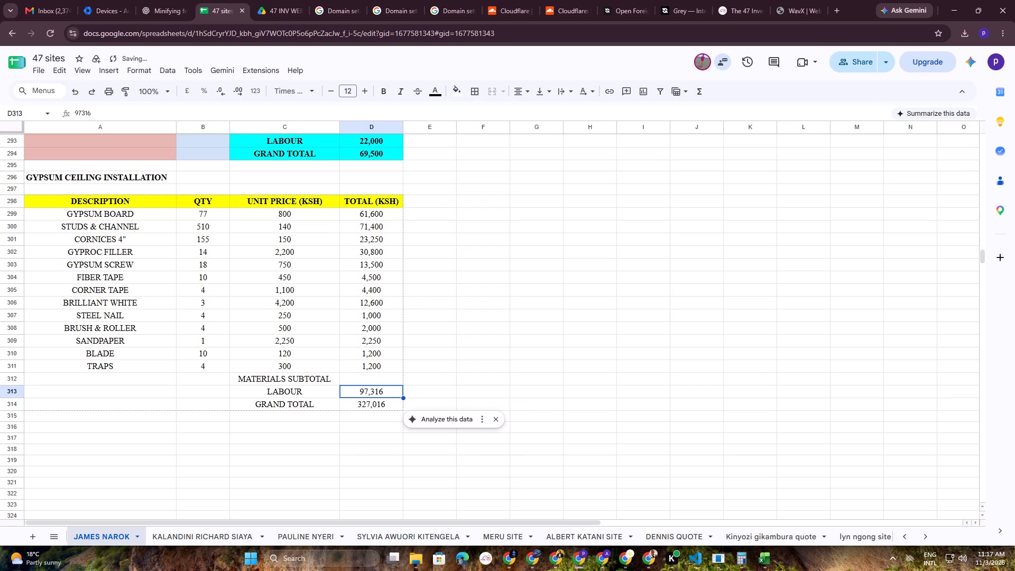
# Calculate the grand total in D314 as the sum of D312:D313.
pyautogui.click(369, 408)
pyautogui.write('+sum(')
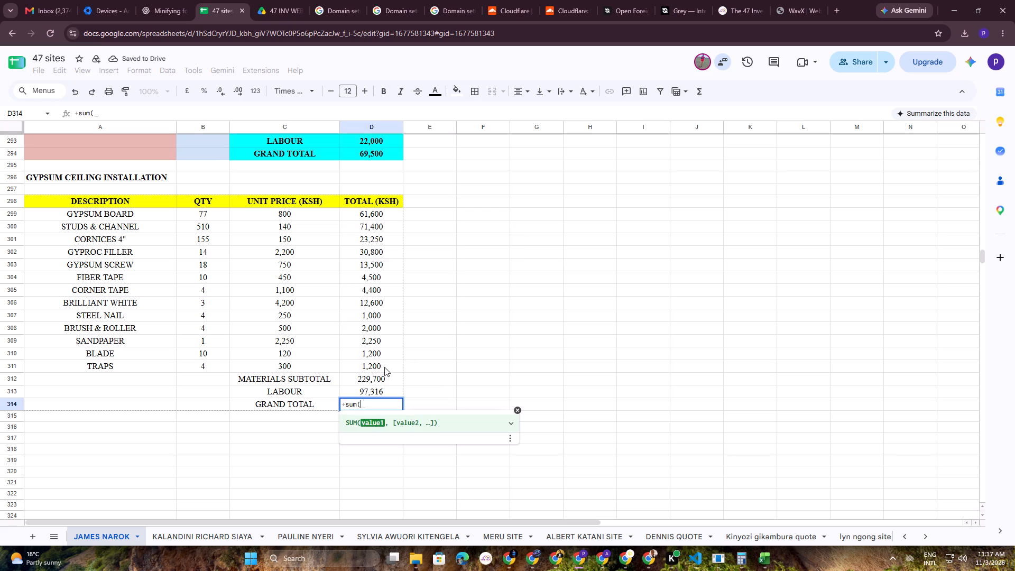
pyautogui.moveTo(383, 376); pyautogui.dragTo(384, 391)
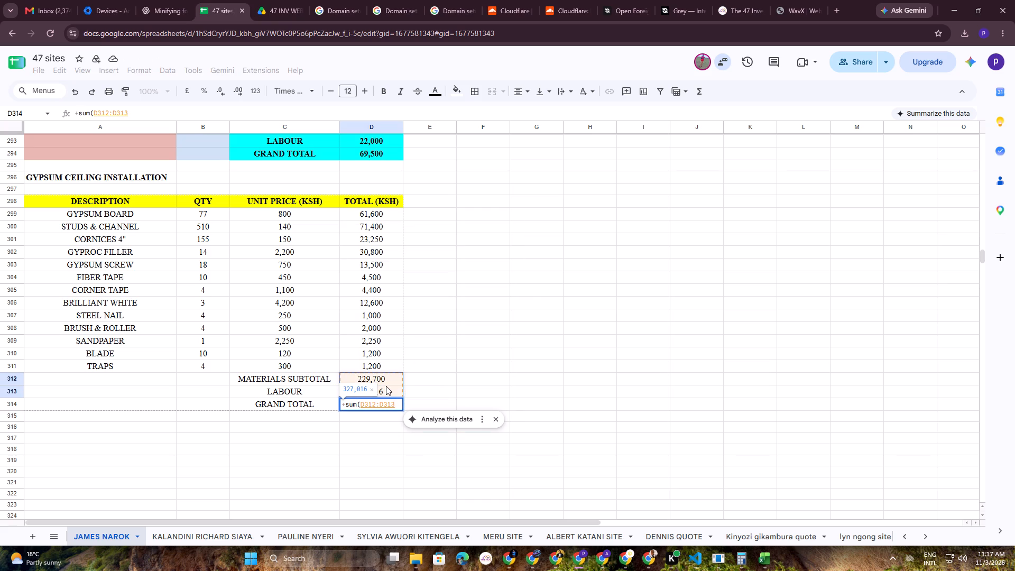
pyautogui.hotkey('shift', ')')
pyautogui.press('Return')
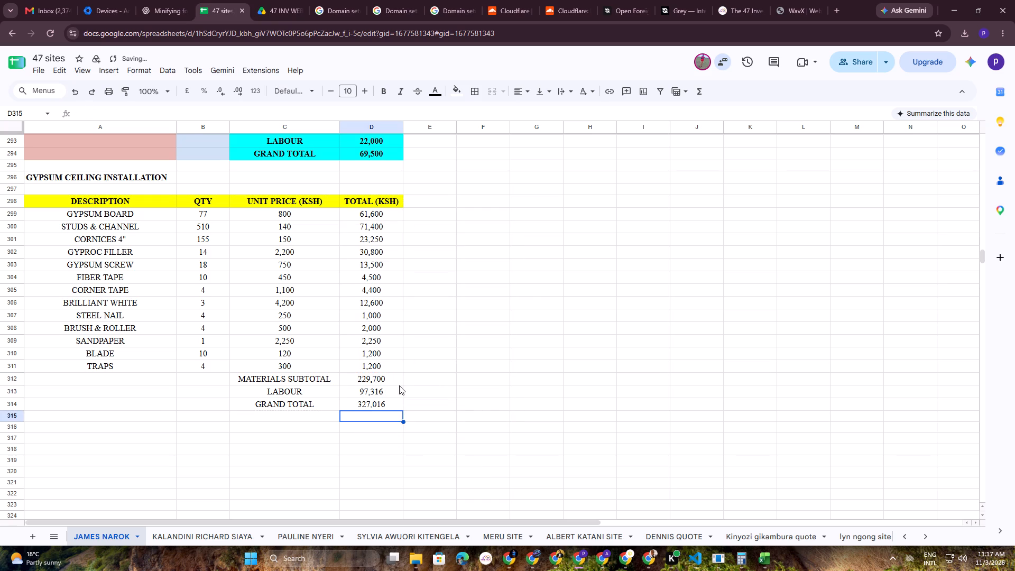
pyautogui.click(582, 376)
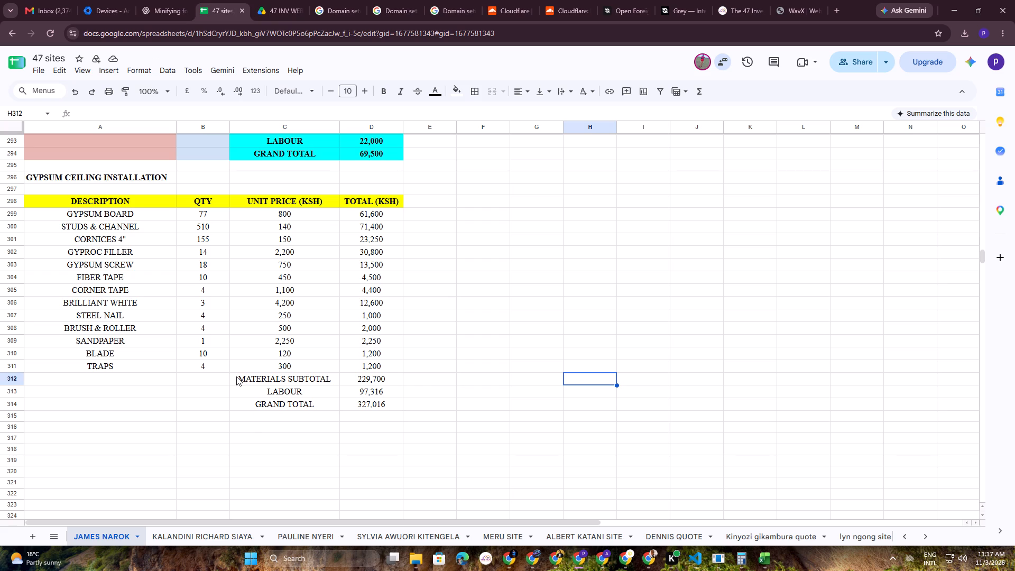
# Fill the "GYPSUM CEILING INSTALLATION" title cell A296 with red.
pyautogui.click(170, 176)
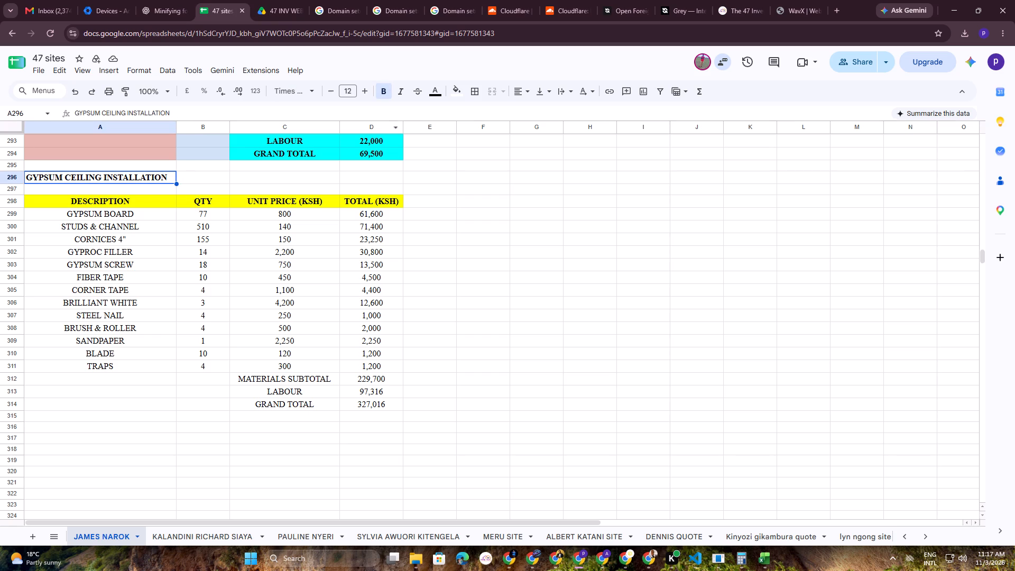
pyautogui.click(464, 95)
pyautogui.click(470, 140)
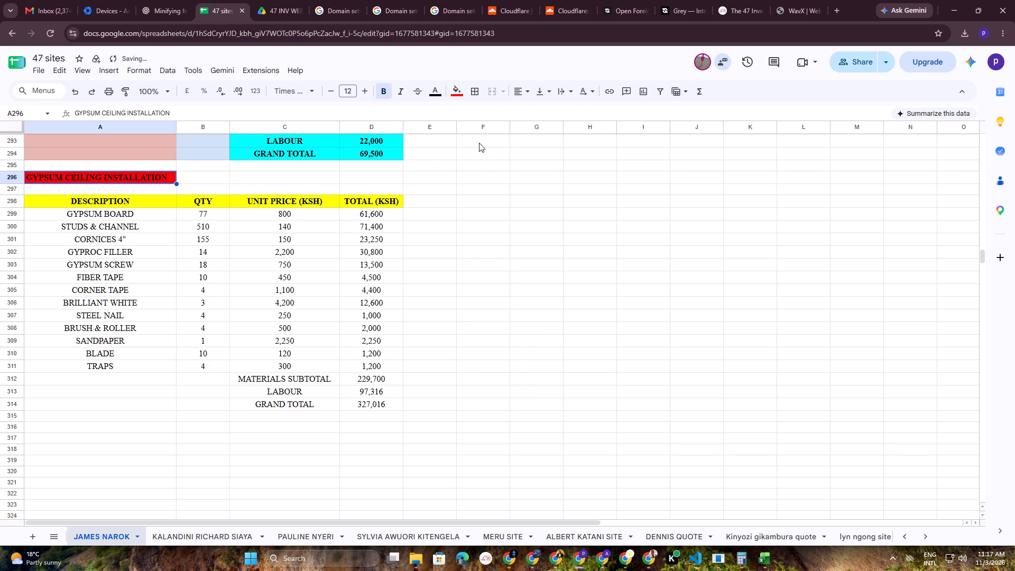
pyautogui.click(657, 269)
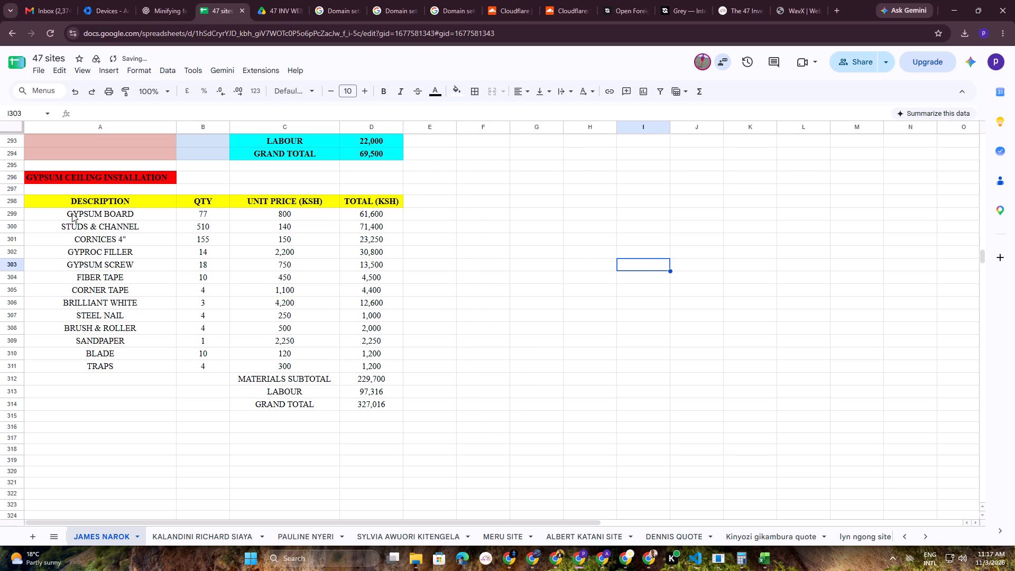
# Fill the description cells A299:A314 with the pale red used in the quotation above.
pyautogui.moveTo(72, 213); pyautogui.dragTo(151, 401)
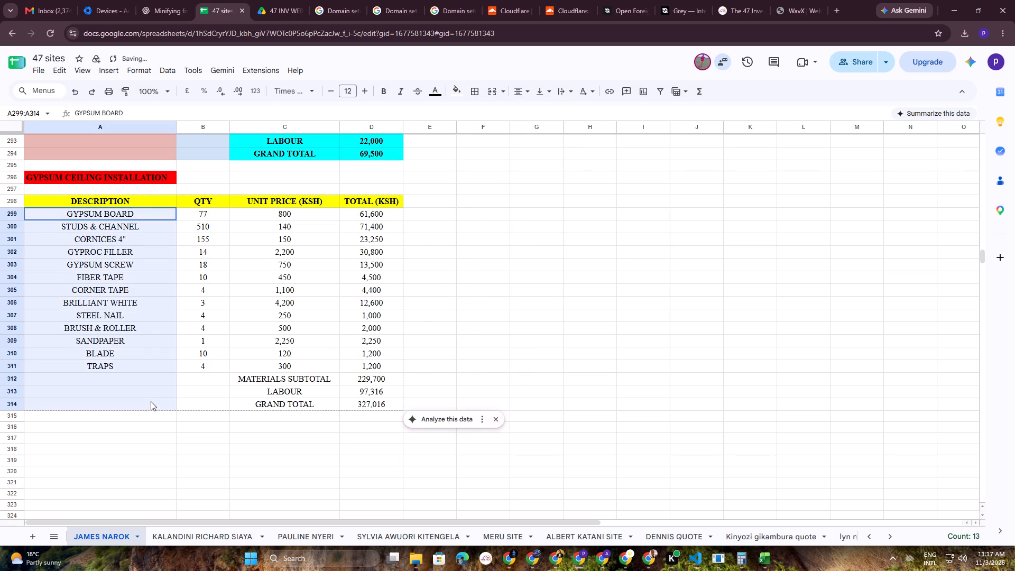
pyautogui.moveTo(151, 401); pyautogui.dragTo(151, 400)
pyautogui.click(455, 95)
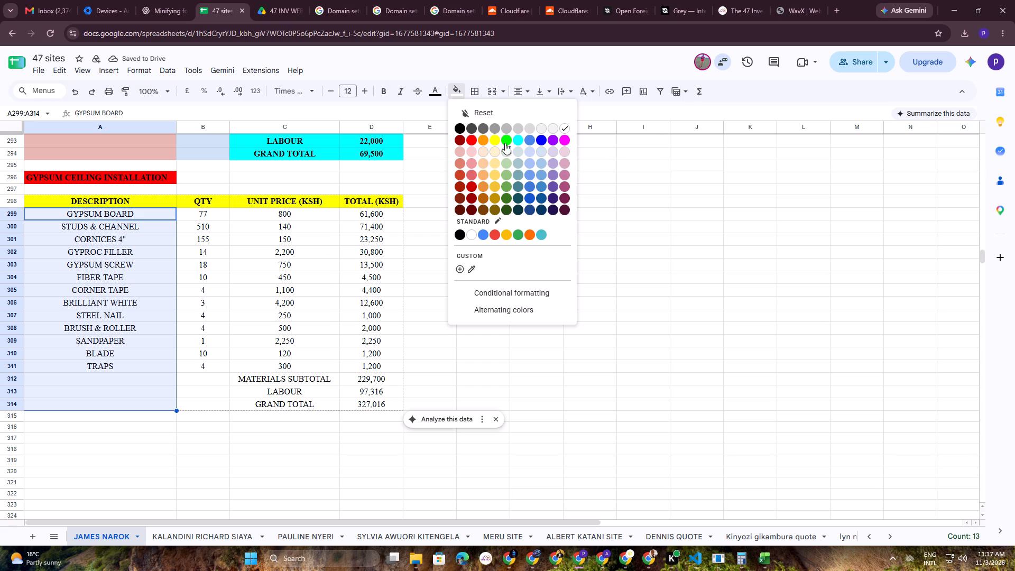
pyautogui.click(462, 150)
pyautogui.click(593, 394)
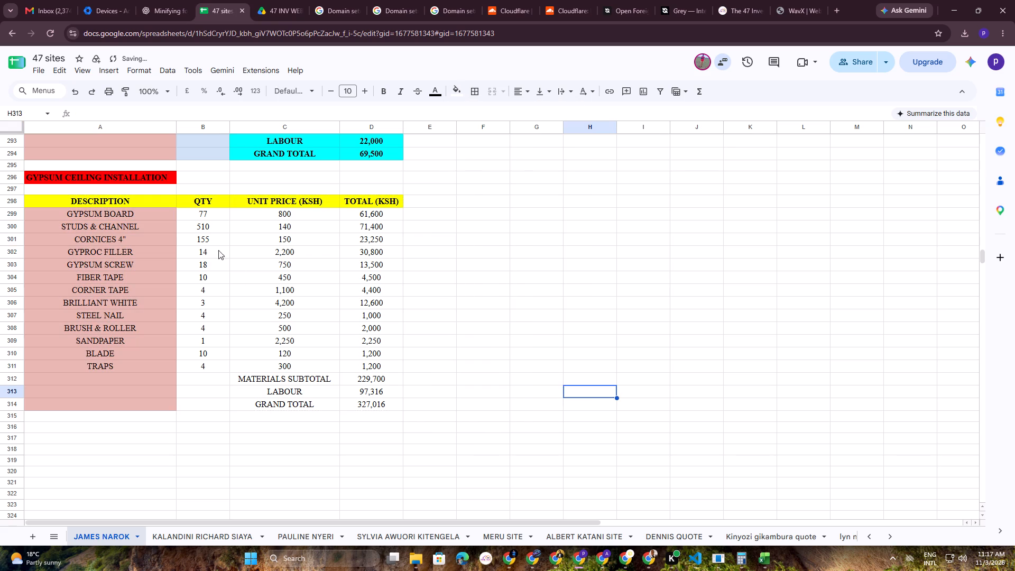
# Fill the quantity and unit price cells B299:C314 with pale blue.
pyautogui.moveTo(186, 213); pyautogui.dragTo(298, 404)
pyautogui.click(456, 90)
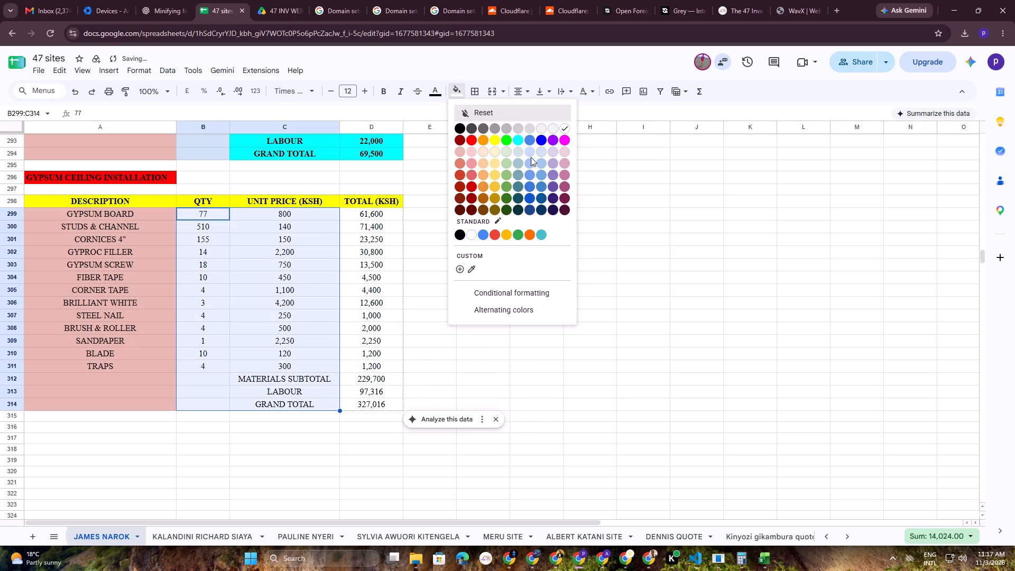
pyautogui.click(540, 153)
pyautogui.click(562, 295)
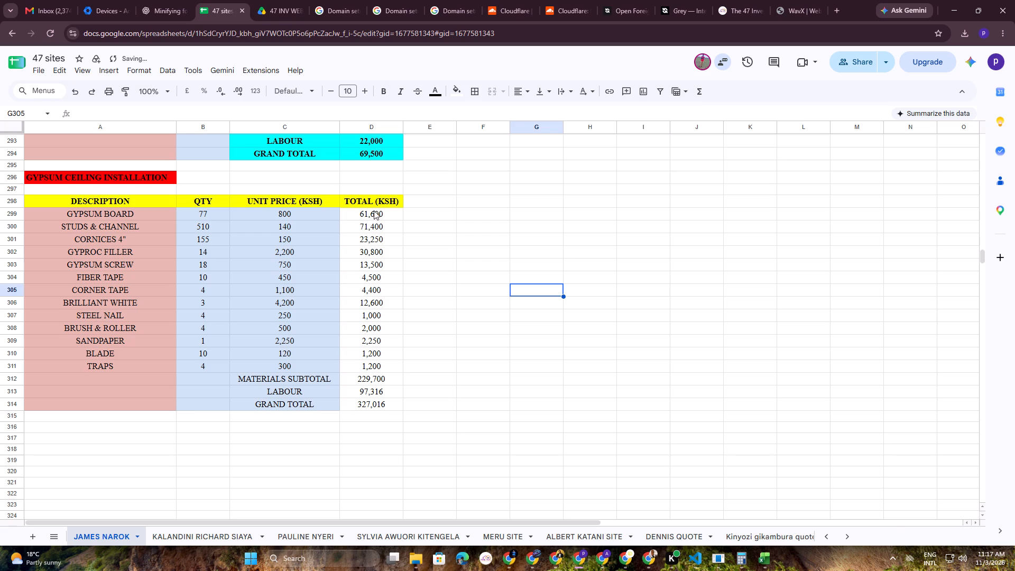
# Fill the total cells D299:D314 with the golden yellow used in the existing quotations.
pyautogui.moveTo(374, 210); pyautogui.dragTo(375, 400)
pyautogui.click(452, 82)
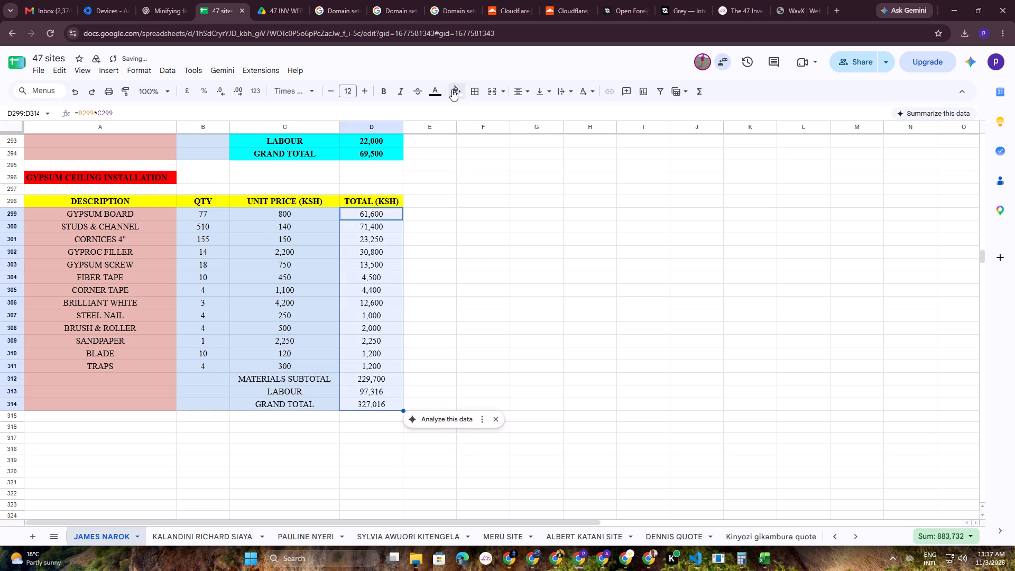
pyautogui.click(452, 89)
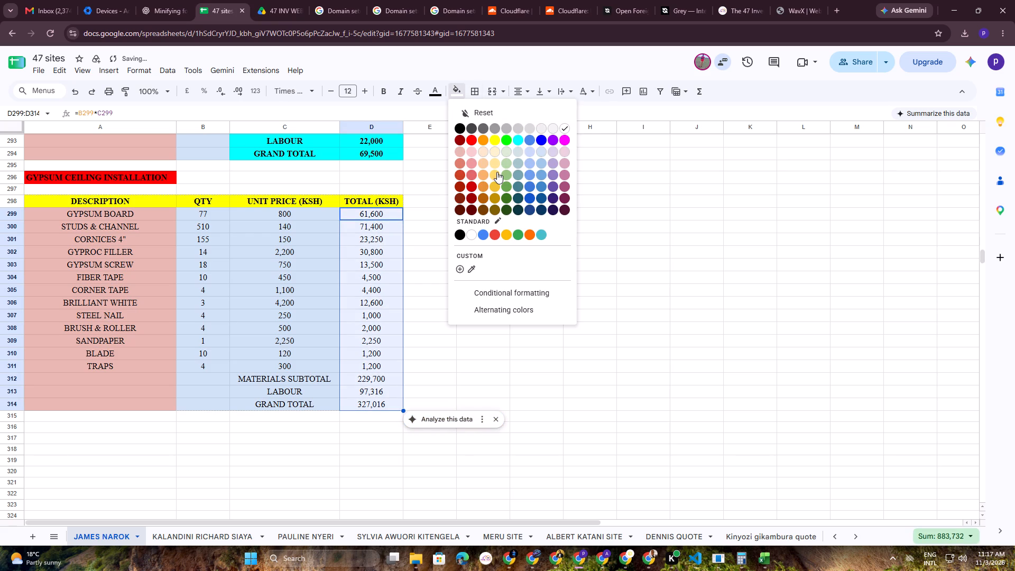
pyautogui.click(497, 172)
pyautogui.click(583, 315)
# Make the materials subtotal, labour and grand total block C312:D314 bold and fill it with cyan.
pyautogui.moveTo(252, 378); pyautogui.dragTo(354, 394)
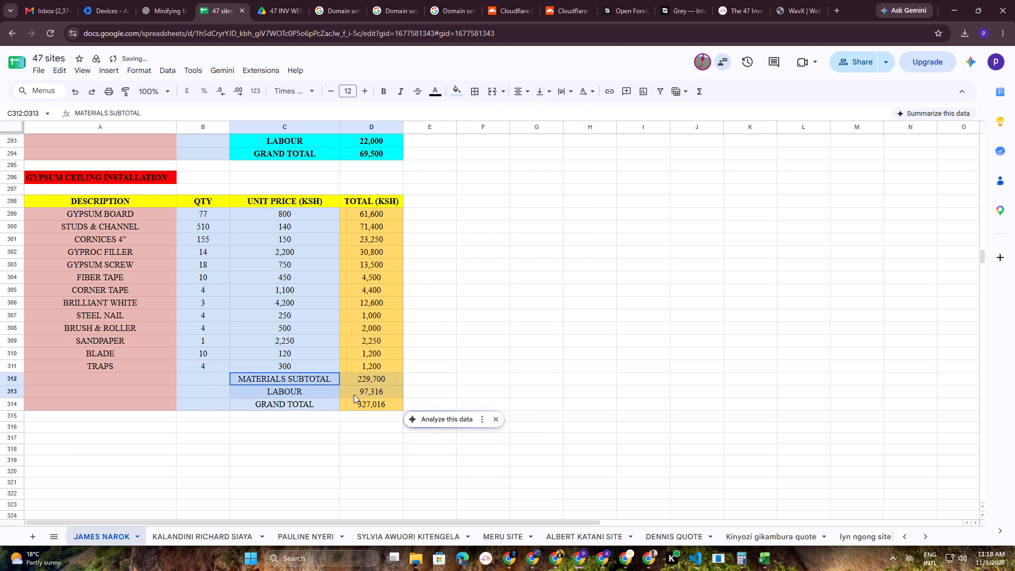
pyautogui.moveTo(354, 394); pyautogui.dragTo(375, 405)
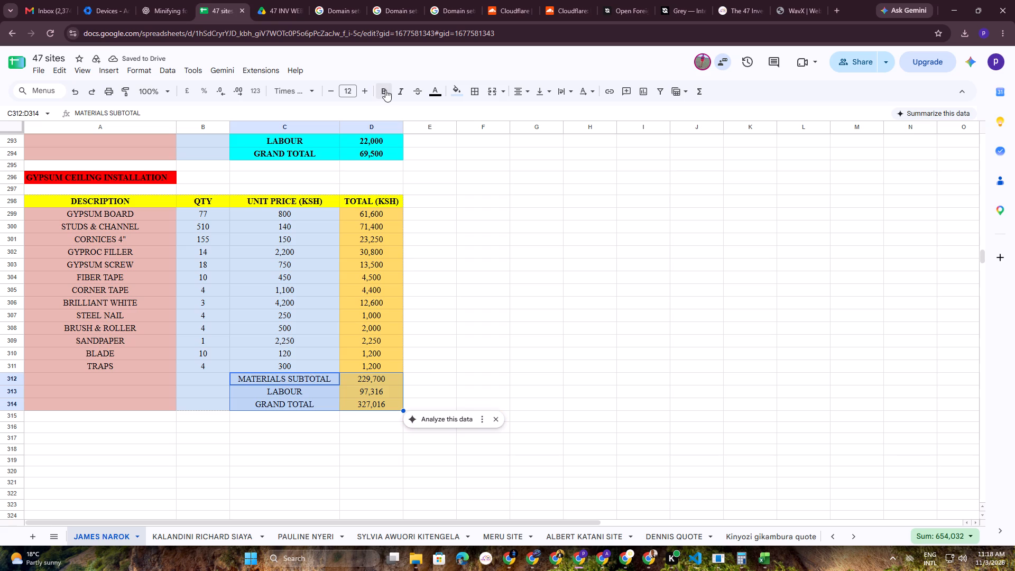
pyautogui.click(385, 90)
pyautogui.click(459, 94)
pyautogui.click(512, 138)
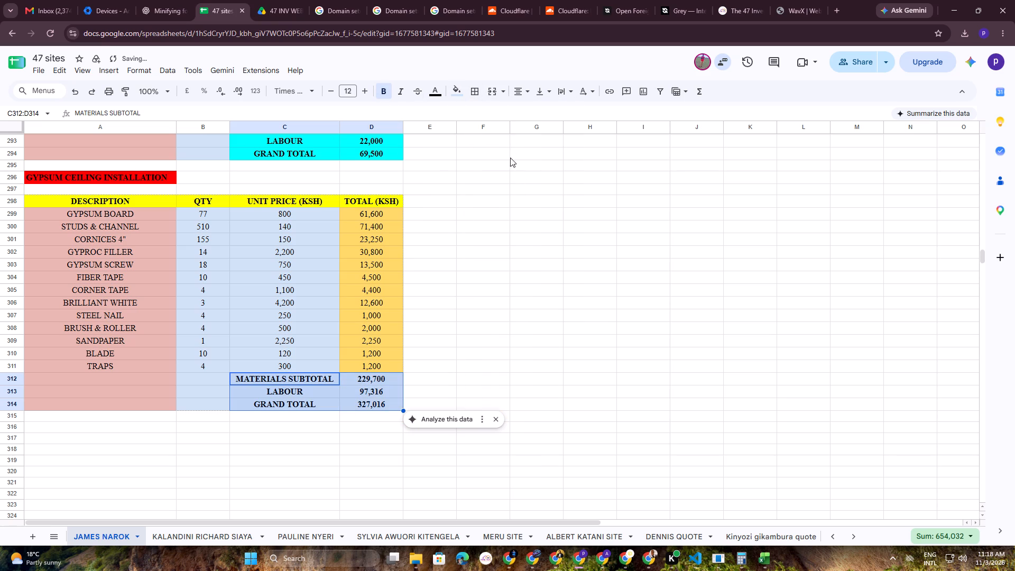
pyautogui.click(459, 94)
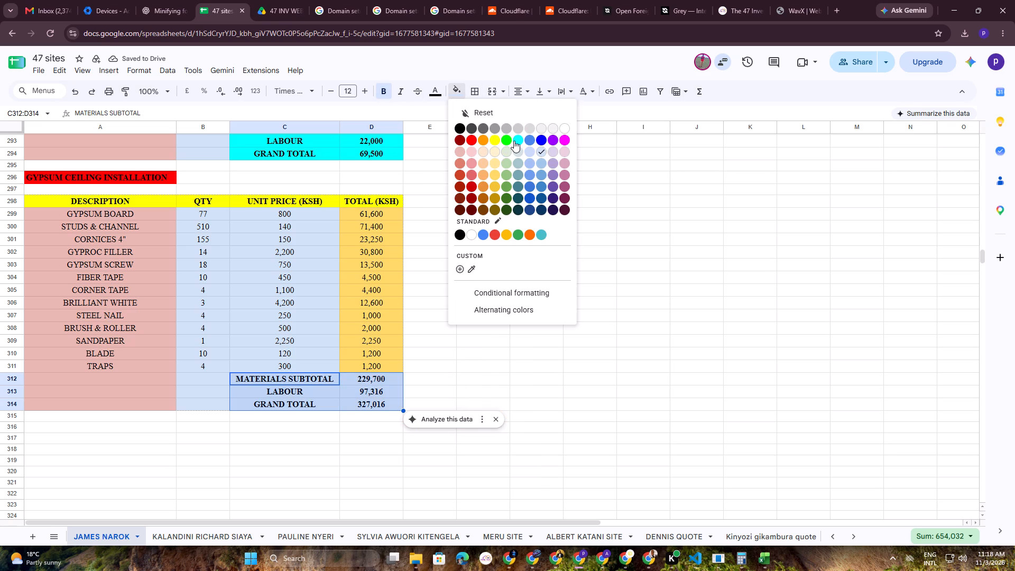
pyautogui.click(516, 141)
pyautogui.click(533, 333)
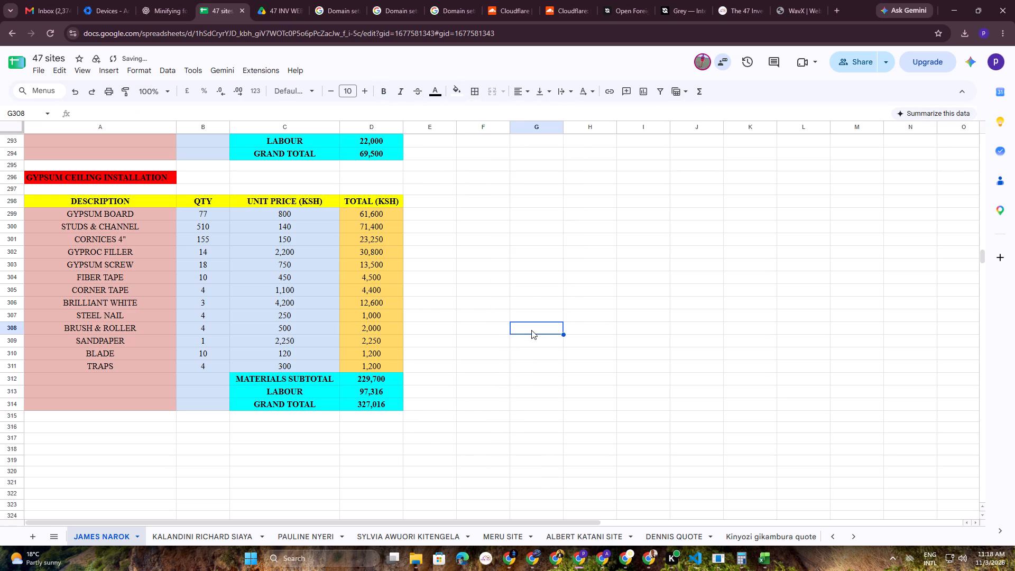
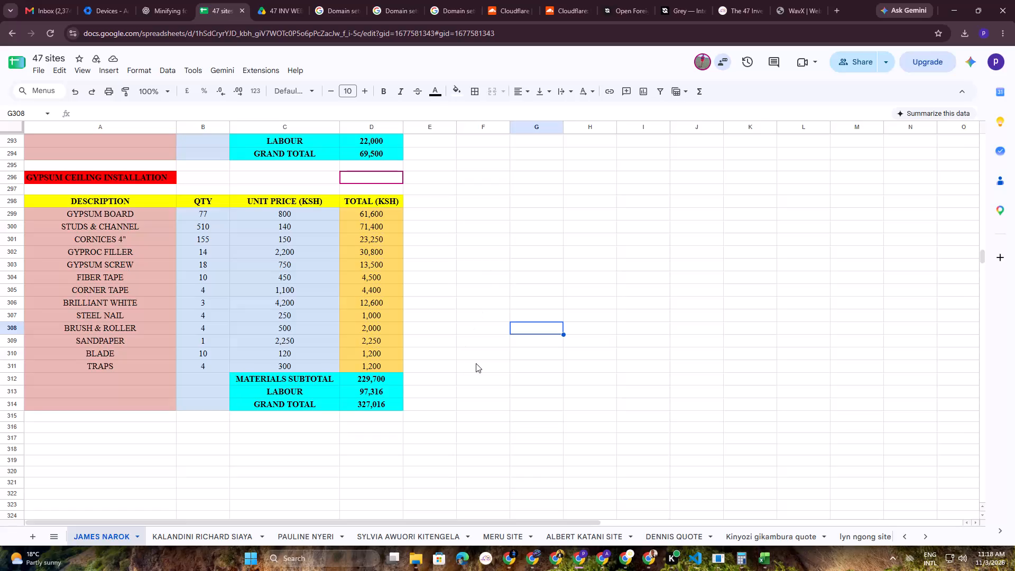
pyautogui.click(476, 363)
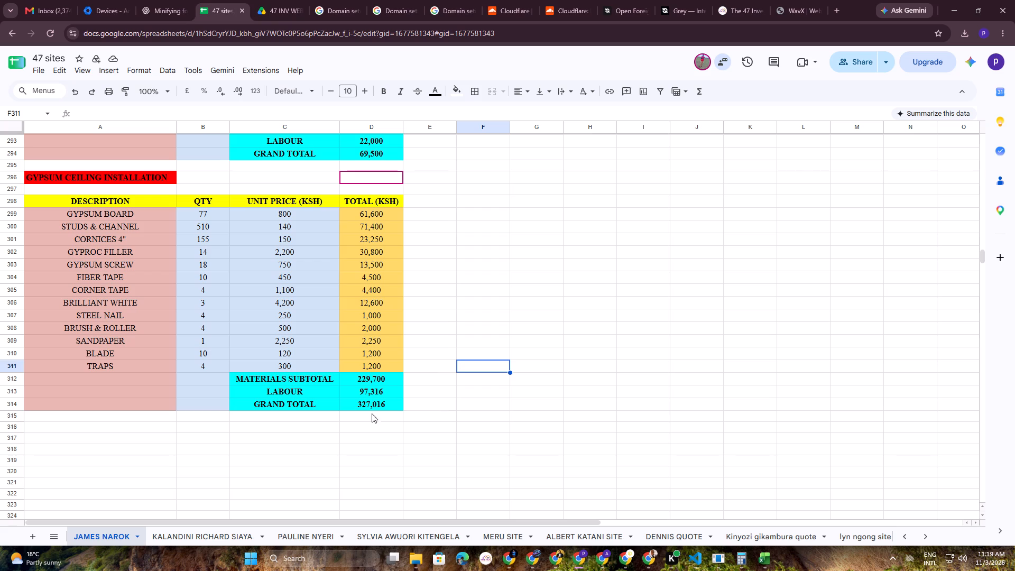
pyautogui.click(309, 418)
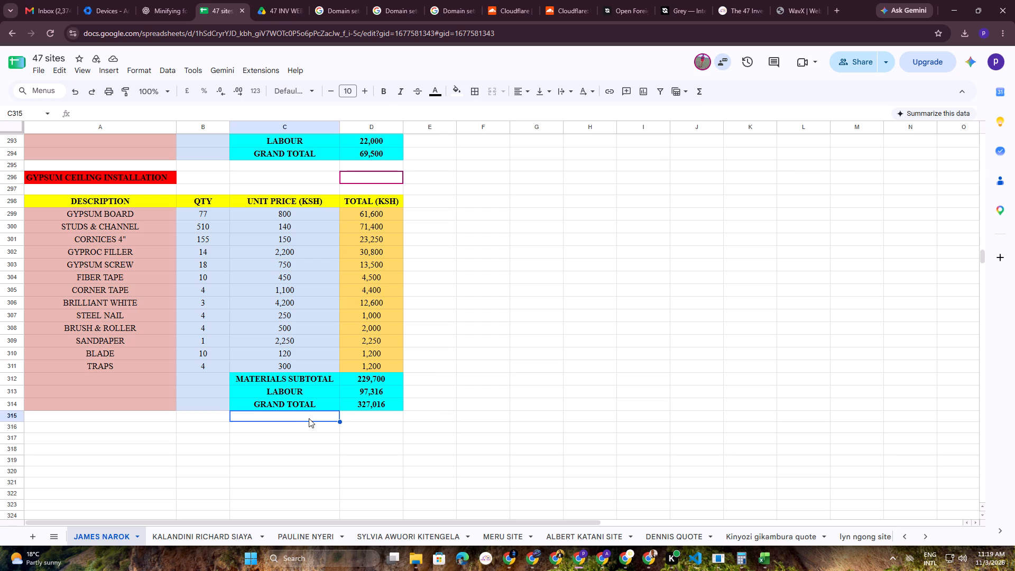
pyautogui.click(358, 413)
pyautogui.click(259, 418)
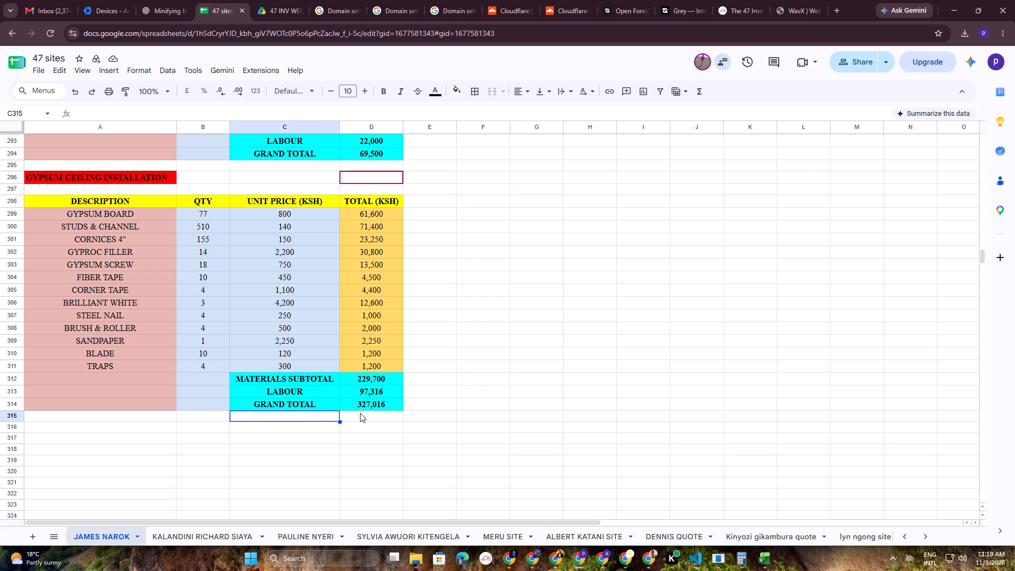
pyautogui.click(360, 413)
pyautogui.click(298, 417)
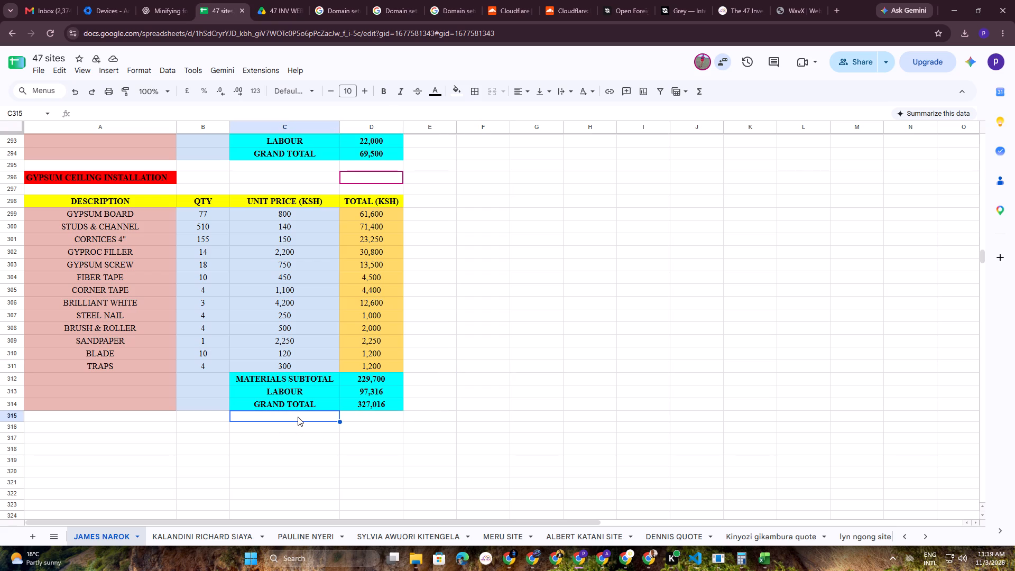
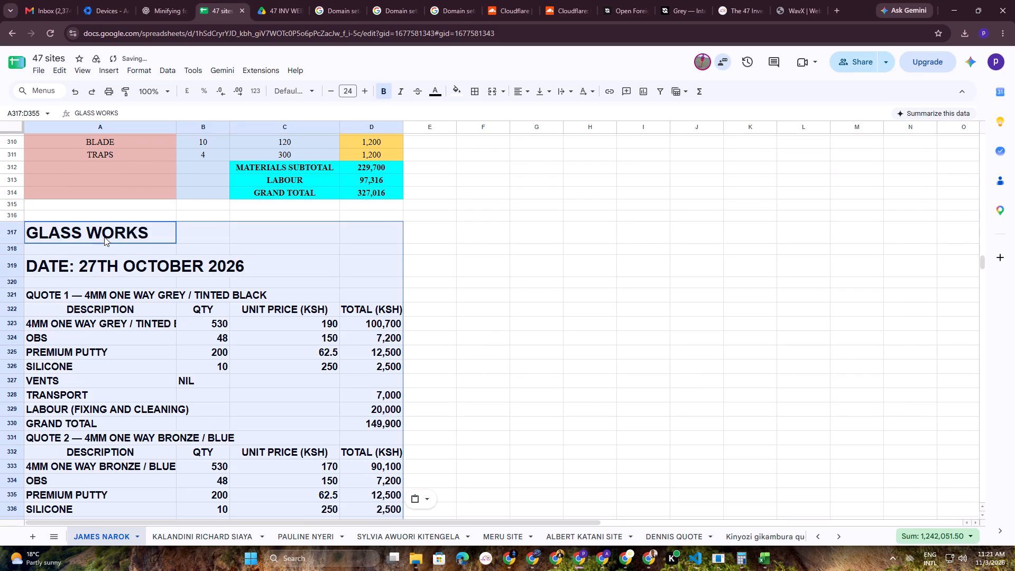
# Format the pasted glass works block as 12 pt Times New Roman, without bold and centred horizontally.
pyautogui.tripleClick(333, 87)
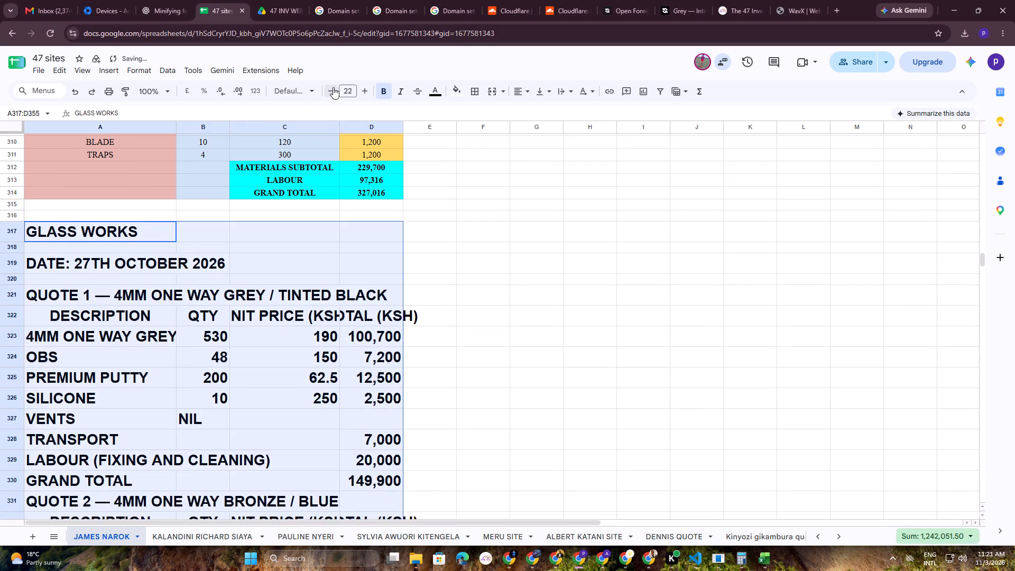
pyautogui.tripleClick(333, 87)
pyautogui.tripleClick(333, 87)
pyautogui.tripleClick(333, 87)
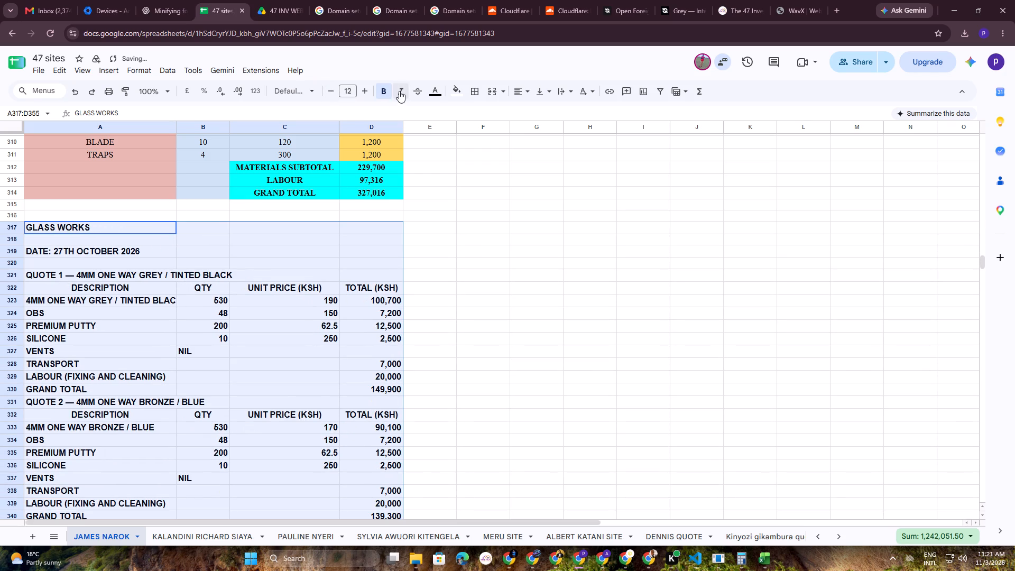
pyautogui.click(382, 90)
pyautogui.click(282, 90)
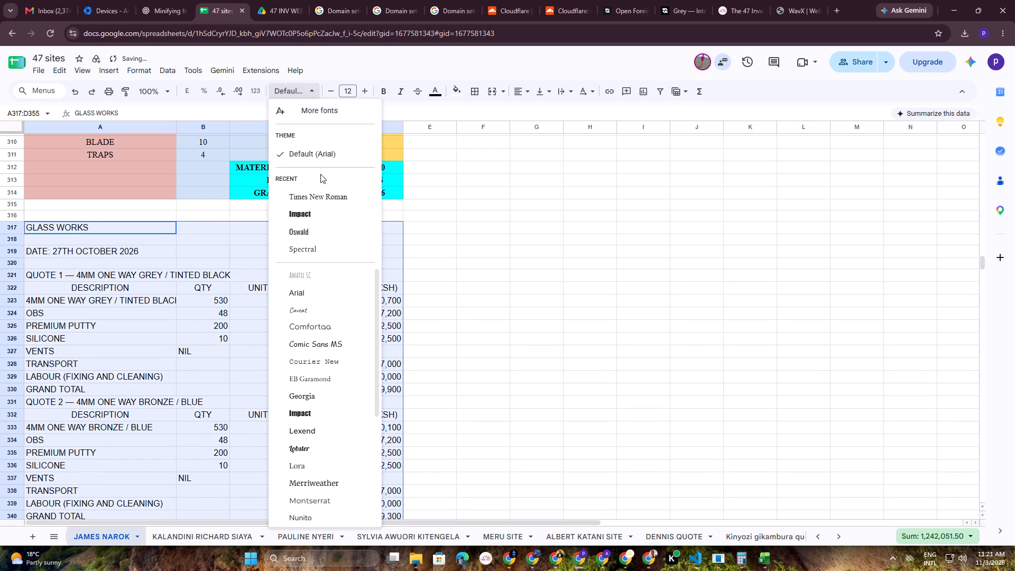
pyautogui.click(320, 191)
pyautogui.click(524, 93)
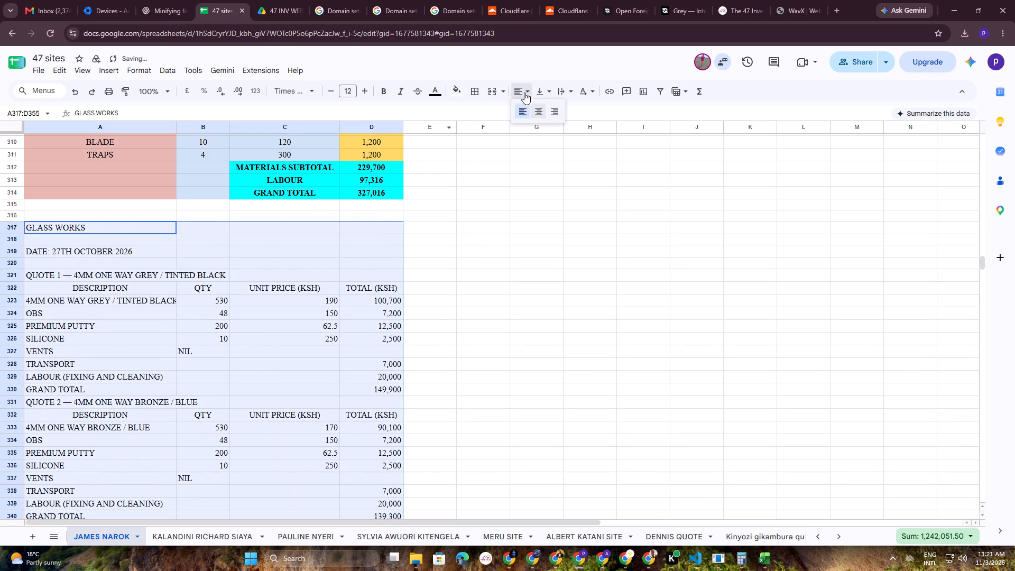
pyautogui.click(541, 113)
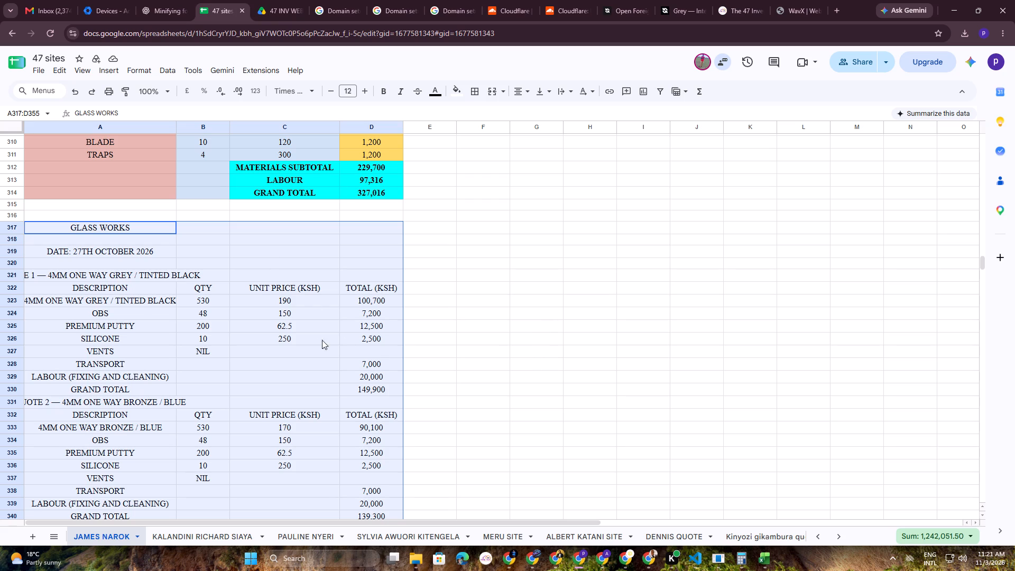
pyautogui.scroll(-4, 452, 356)
pyautogui.scroll(-4, 515, 353)
pyautogui.click(509, 356)
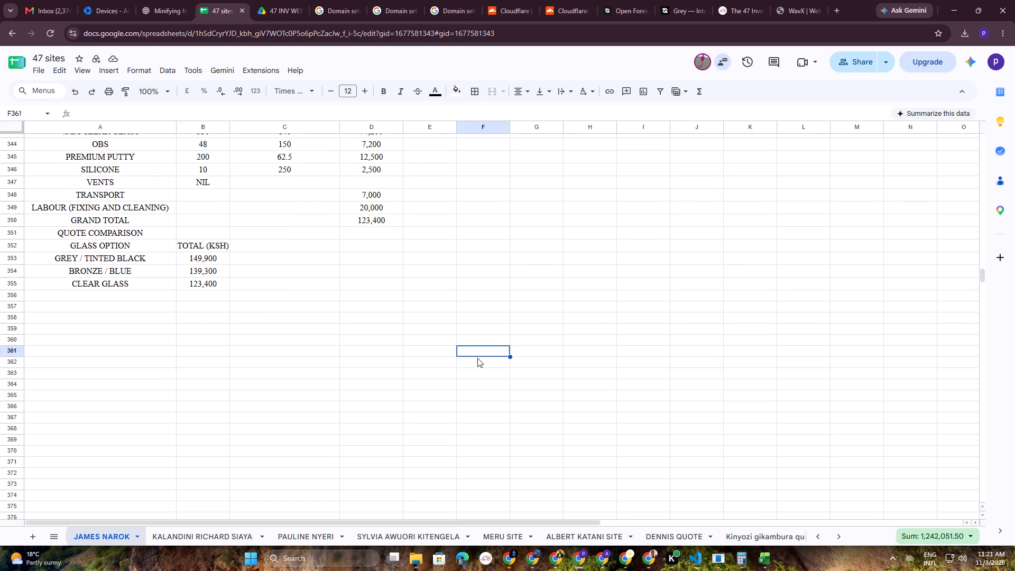
# Wrap the text of the Quote 1 title in A321.
pyautogui.scroll(10, 163, 327)
pyautogui.scroll(-1, 176, 312)
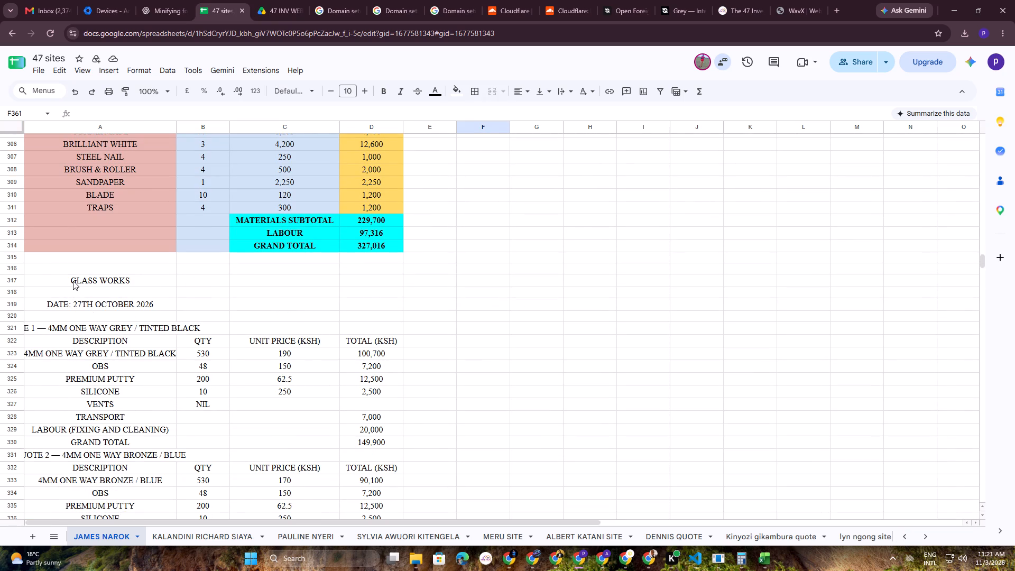
pyautogui.scroll(-1, 256, 339)
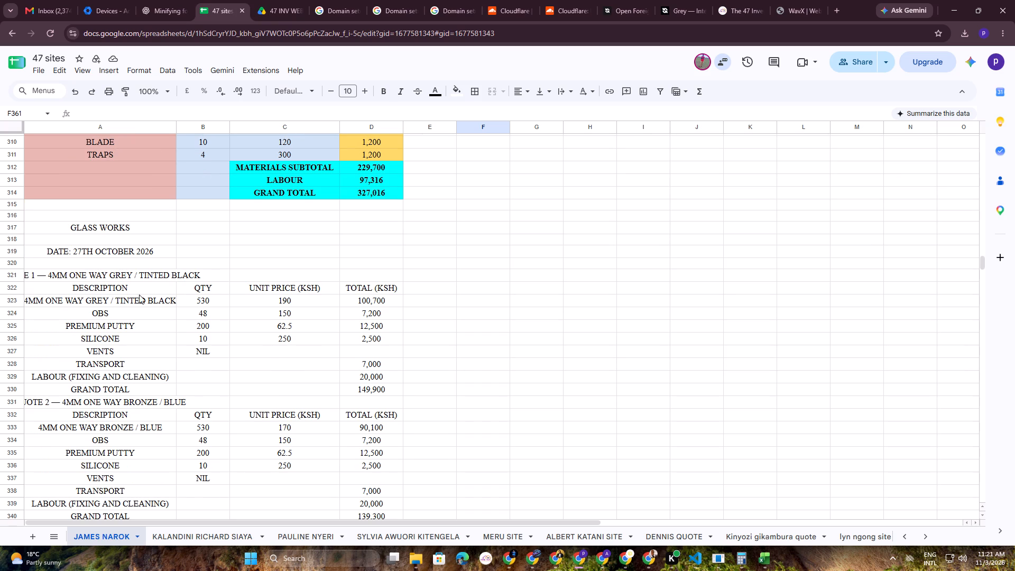
pyautogui.click(149, 273)
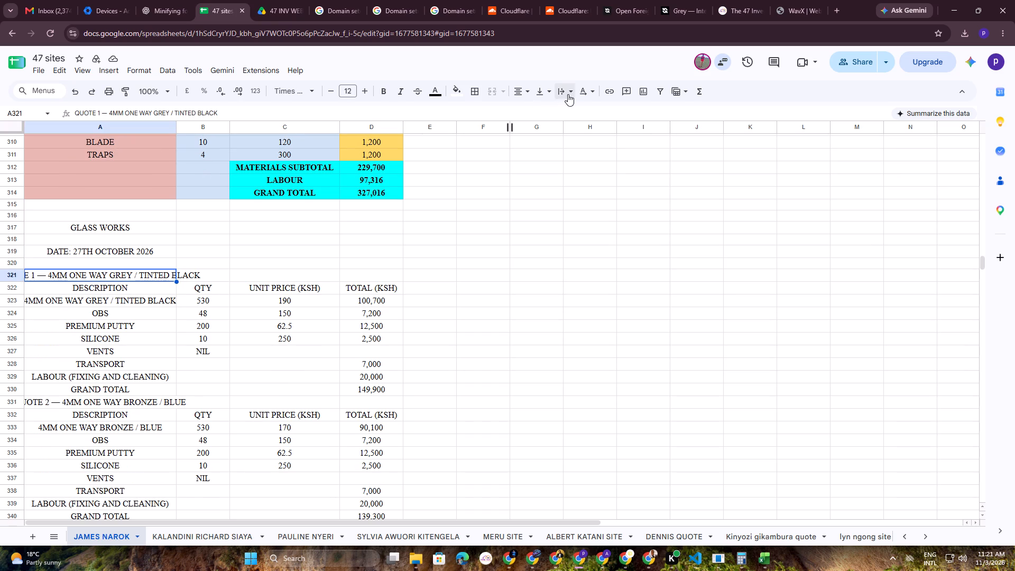
pyautogui.click(568, 94)
pyautogui.click(580, 111)
pyautogui.click(675, 294)
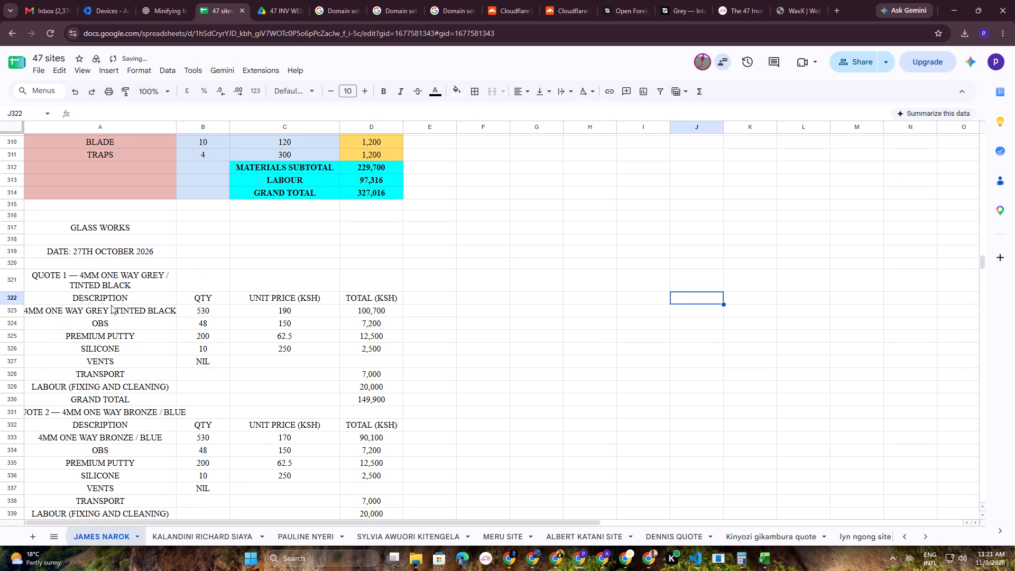
# Wrap the text of the Quote 2 title in A331.
pyautogui.click(115, 308)
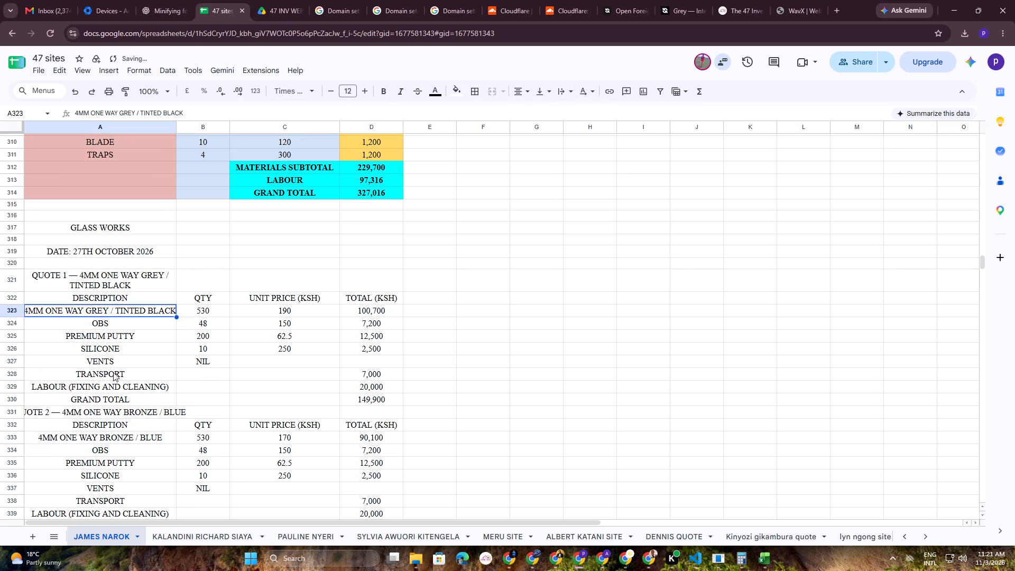
pyautogui.click(109, 409)
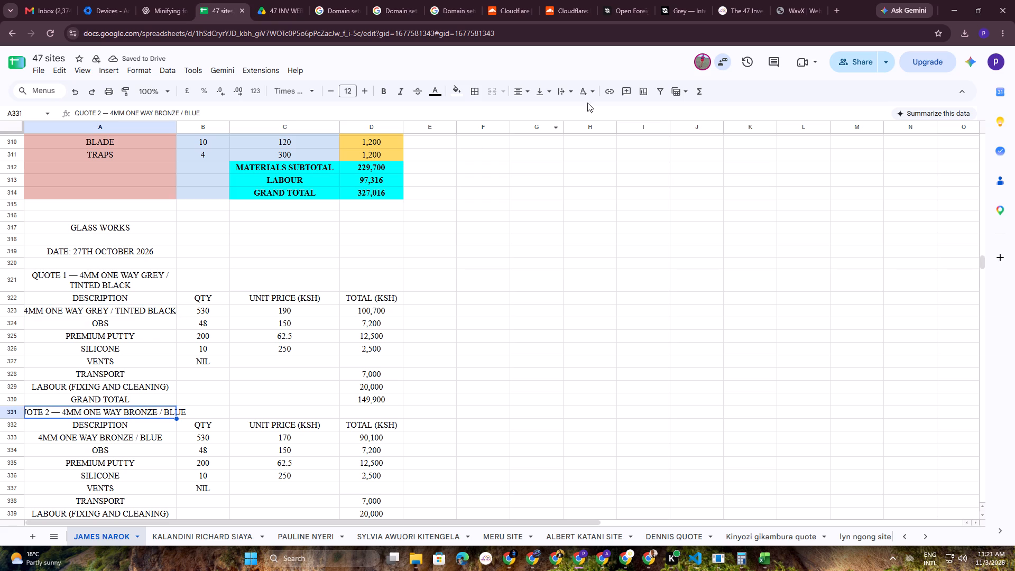
pyautogui.click(576, 92)
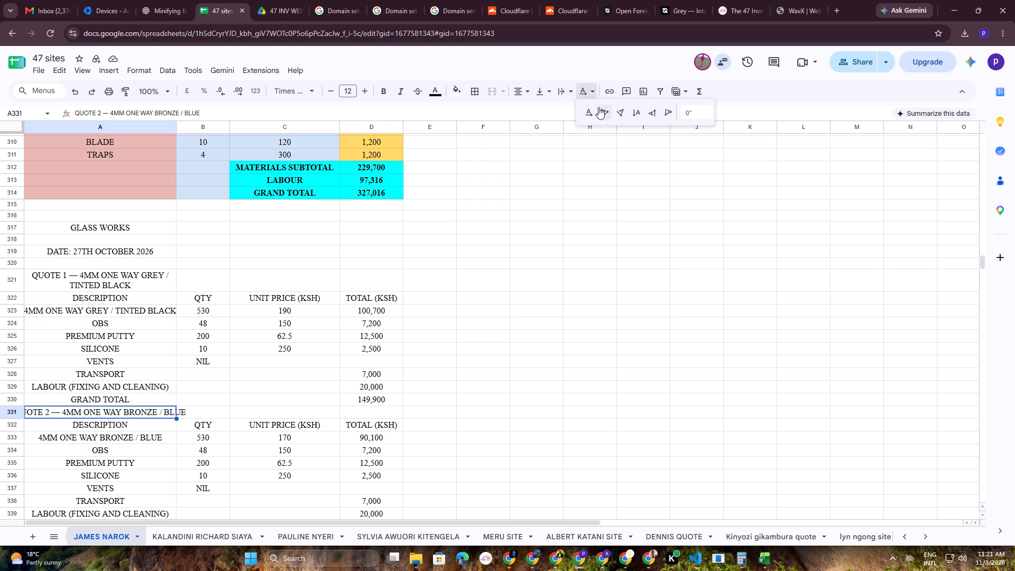
pyautogui.click(565, 88)
pyautogui.click(582, 116)
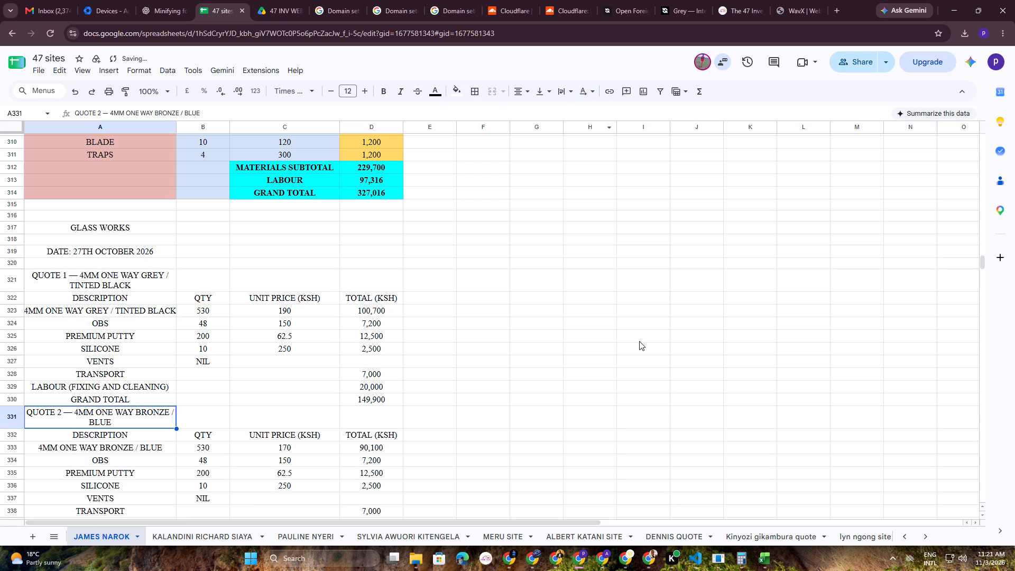
pyautogui.click(639, 341)
# Delete the date line in A319 under the GLASS WORKS heading.
pyautogui.scroll(-3, 532, 302)
pyautogui.scroll(-3, 109, 385)
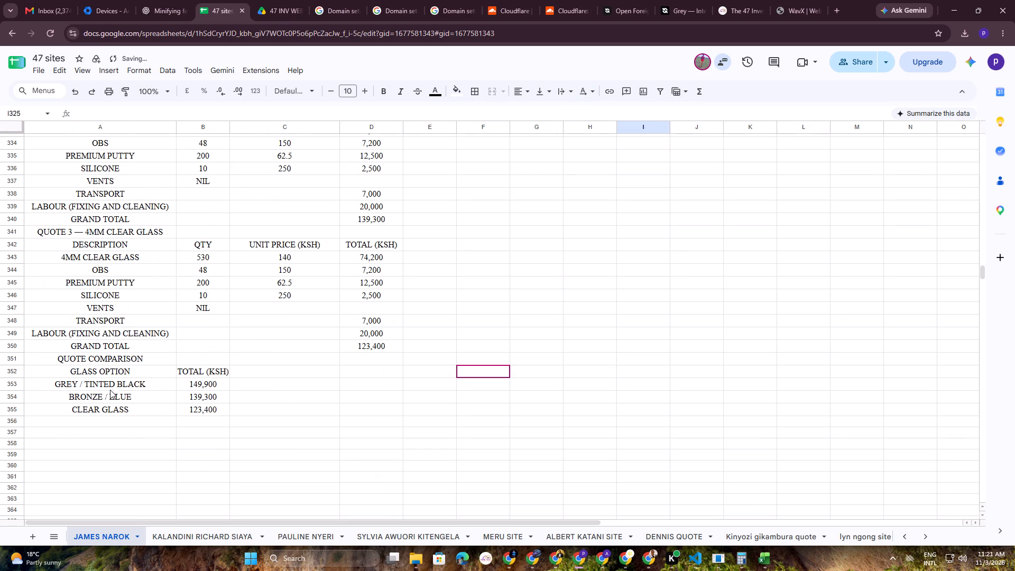
pyautogui.scroll(4, 102, 398)
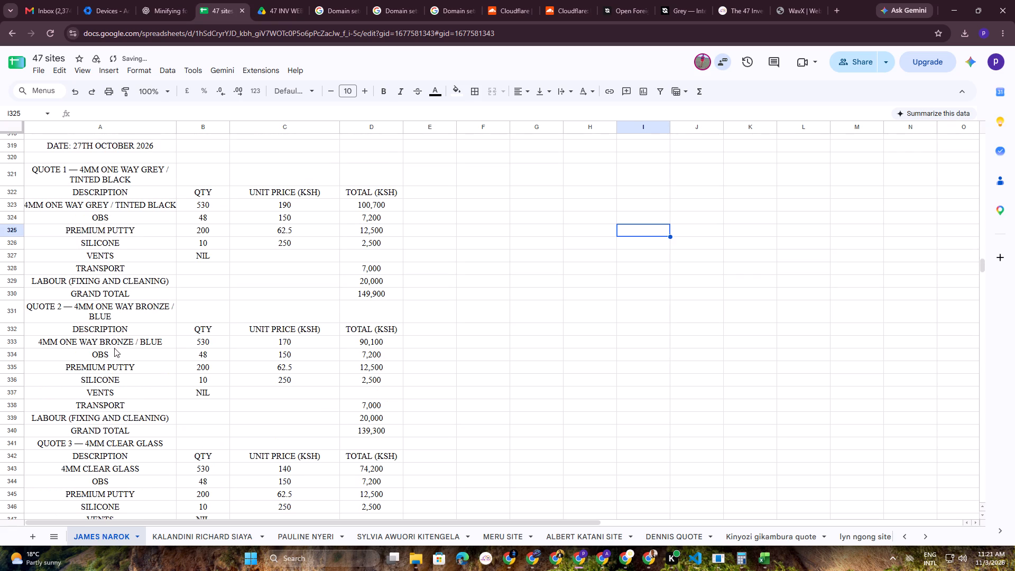
pyautogui.click(132, 307)
pyautogui.scroll(3, 131, 337)
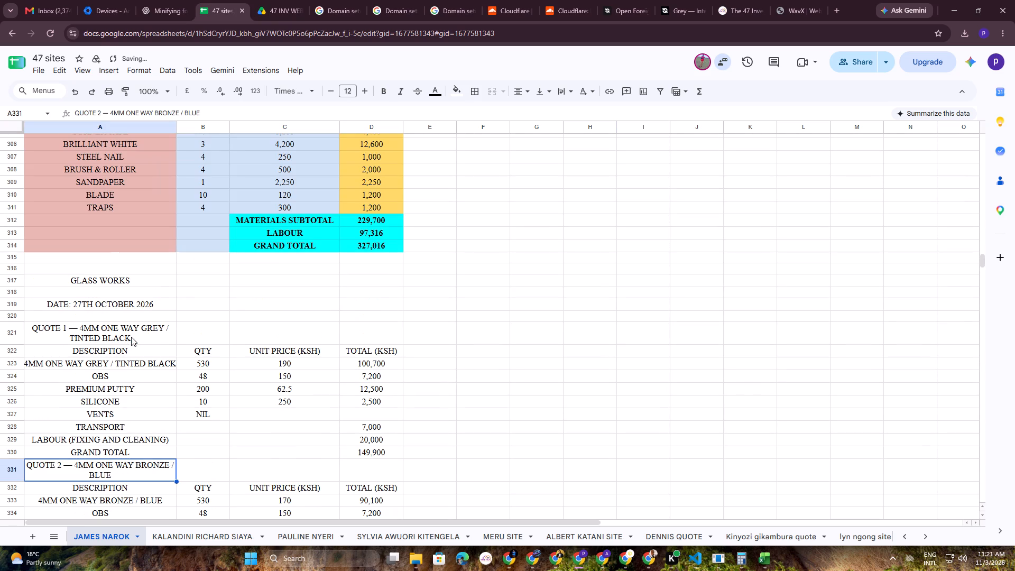
pyautogui.click(116, 304)
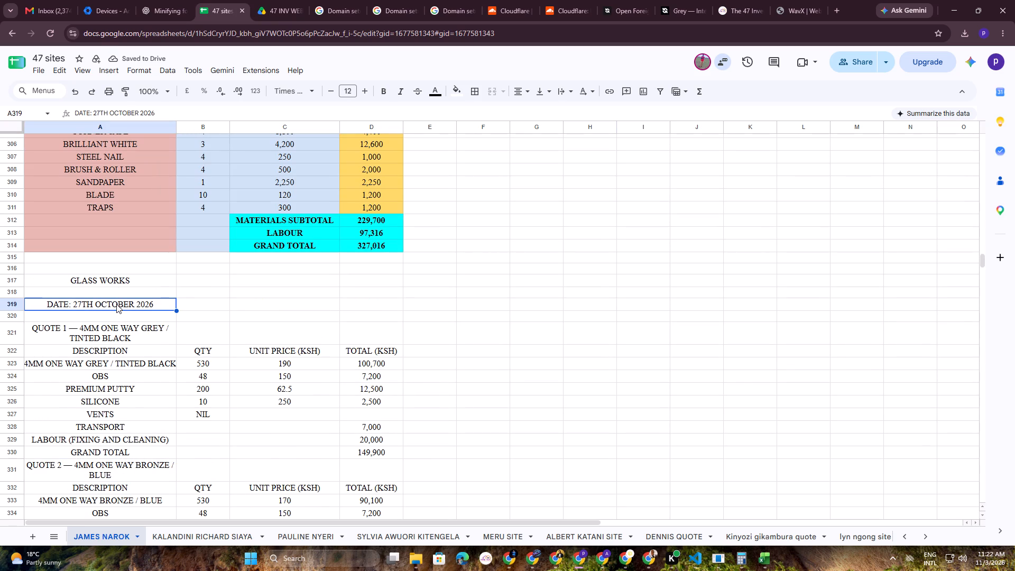
pyautogui.press('Delete')
# Move the three quotes and the comparison table from A321:D355 up to start at A319.
pyautogui.moveTo(46, 325); pyautogui.dragTo(279, 536)
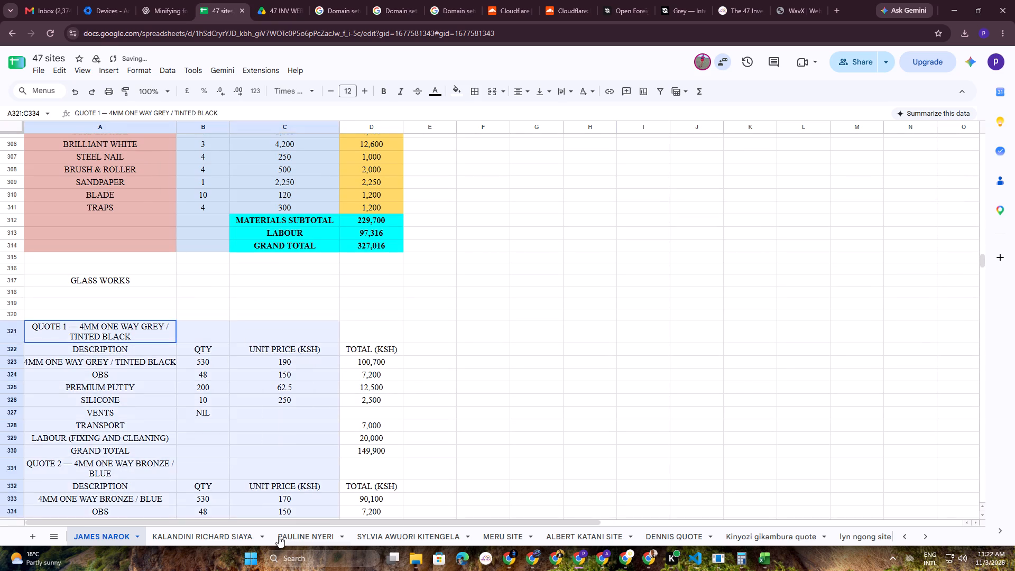
pyautogui.moveTo(279, 536); pyautogui.dragTo(377, 495)
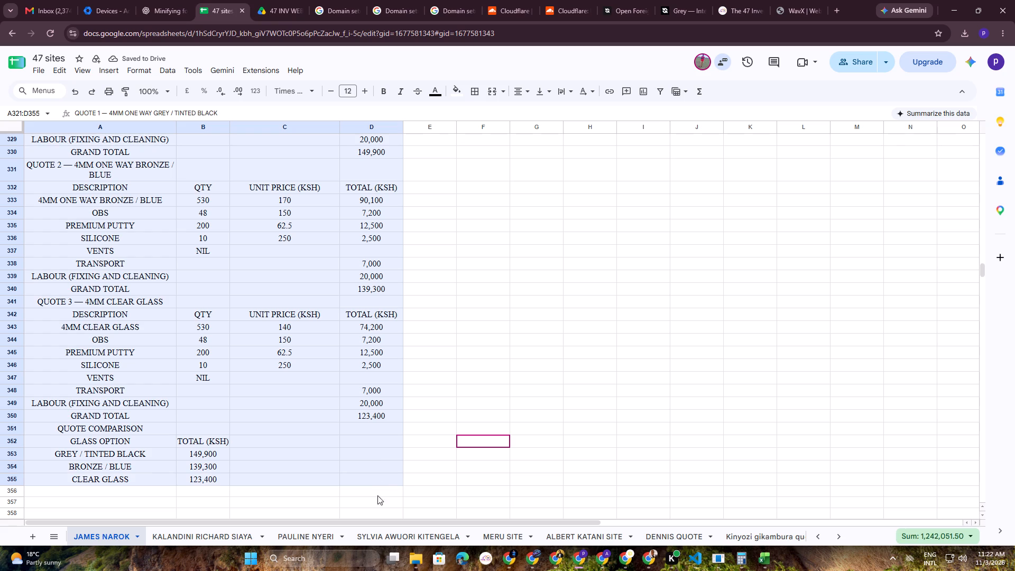
pyautogui.moveTo(377, 495); pyautogui.dragTo(387, 475)
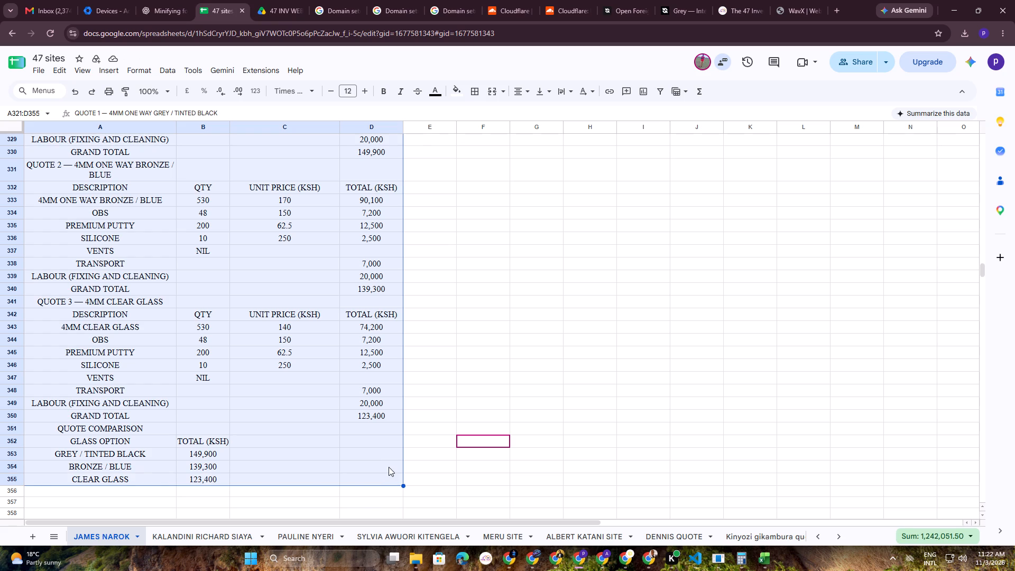
pyautogui.hotkey('ctrl', 'x')
pyautogui.scroll(5, 291, 385)
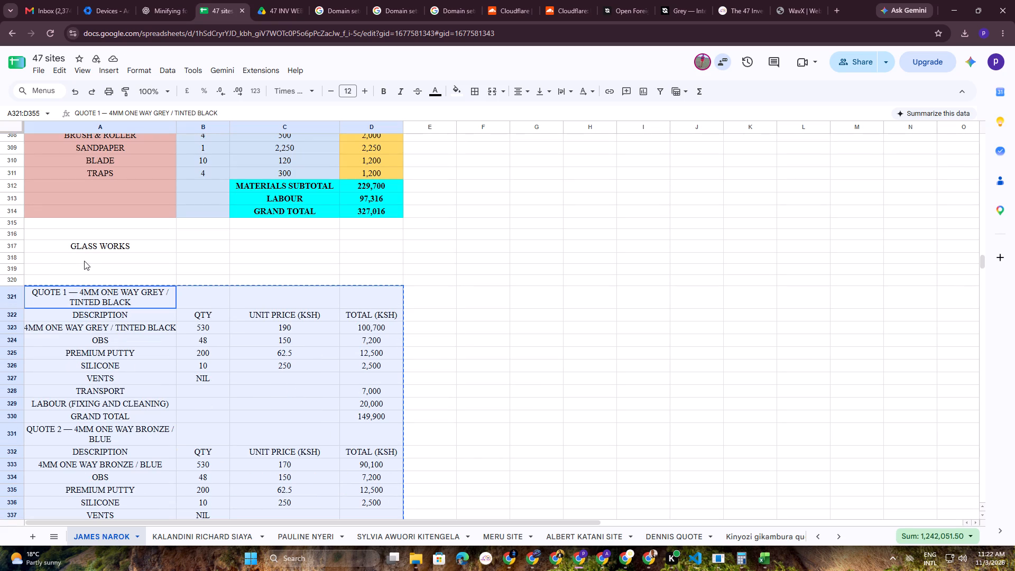
pyautogui.click(85, 265)
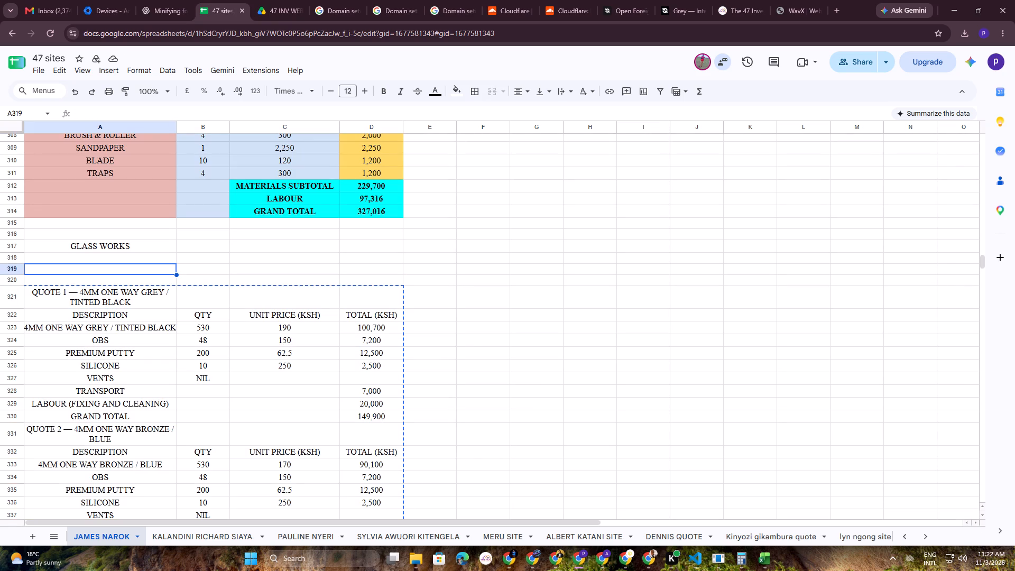
pyautogui.hotkey('ctrl', 'v')
pyautogui.click(494, 351)
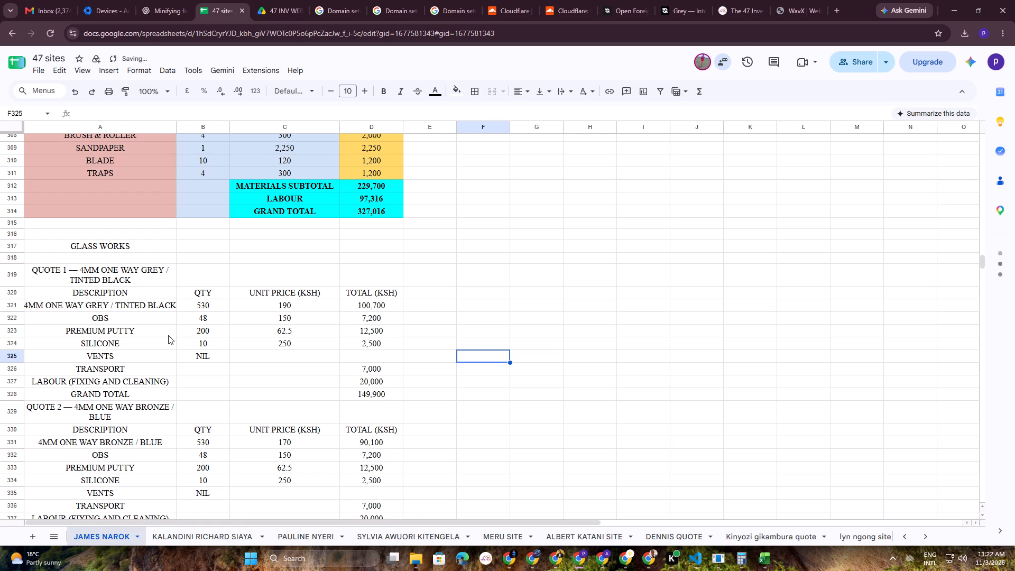
# Wrap the text of the 4MM ONE WAY GREY / TINTED BLACK item in A321.
pyautogui.scroll(-3, 200, 361)
pyautogui.scroll(3, 202, 369)
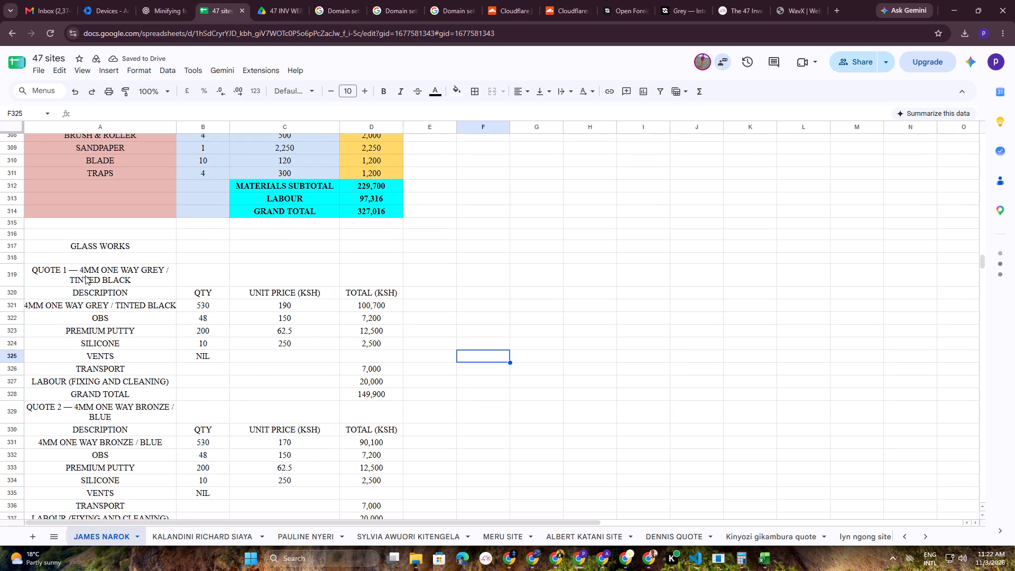
pyautogui.click(85, 304)
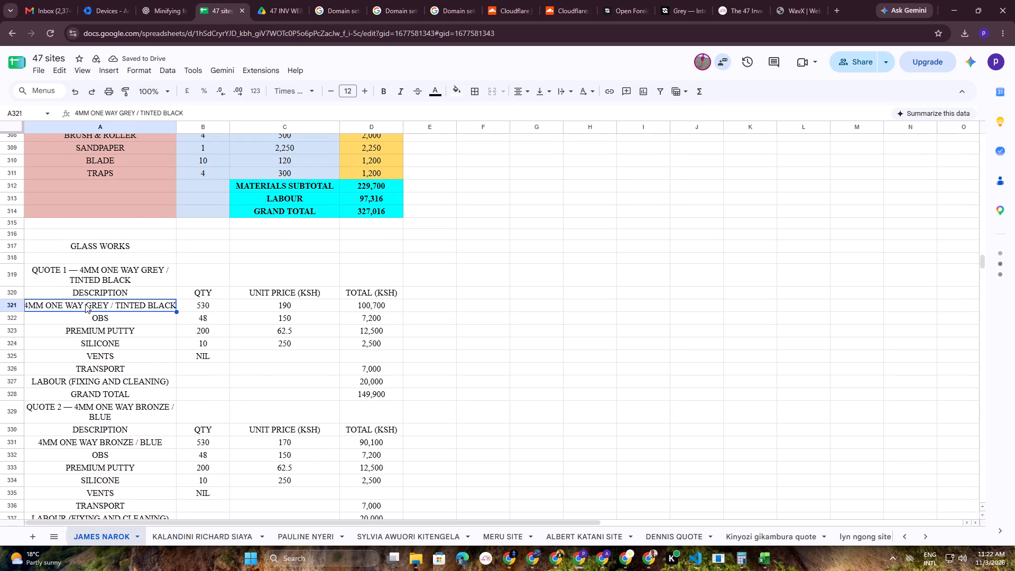
pyautogui.click(569, 90)
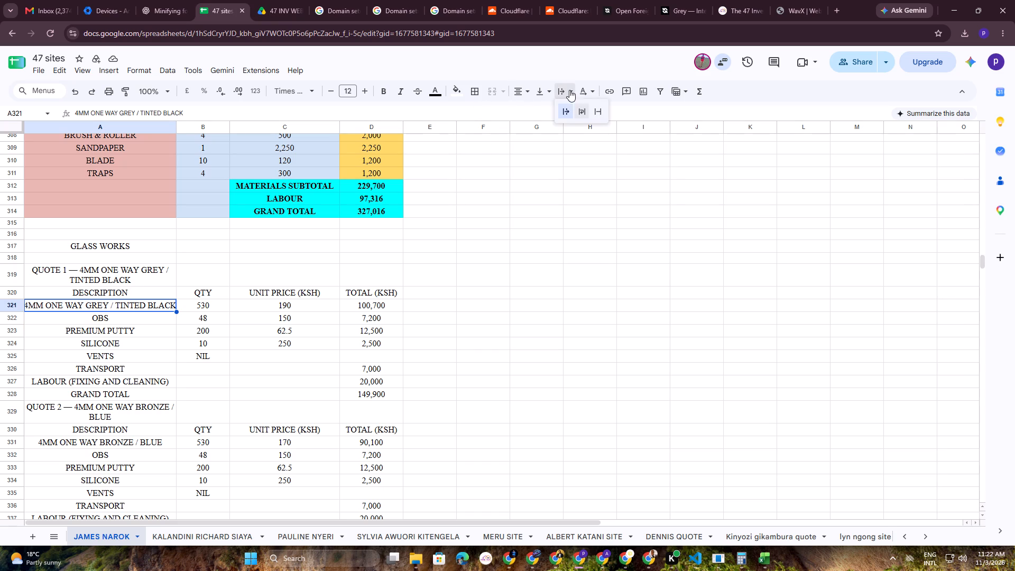
pyautogui.click(581, 107)
pyautogui.click(606, 273)
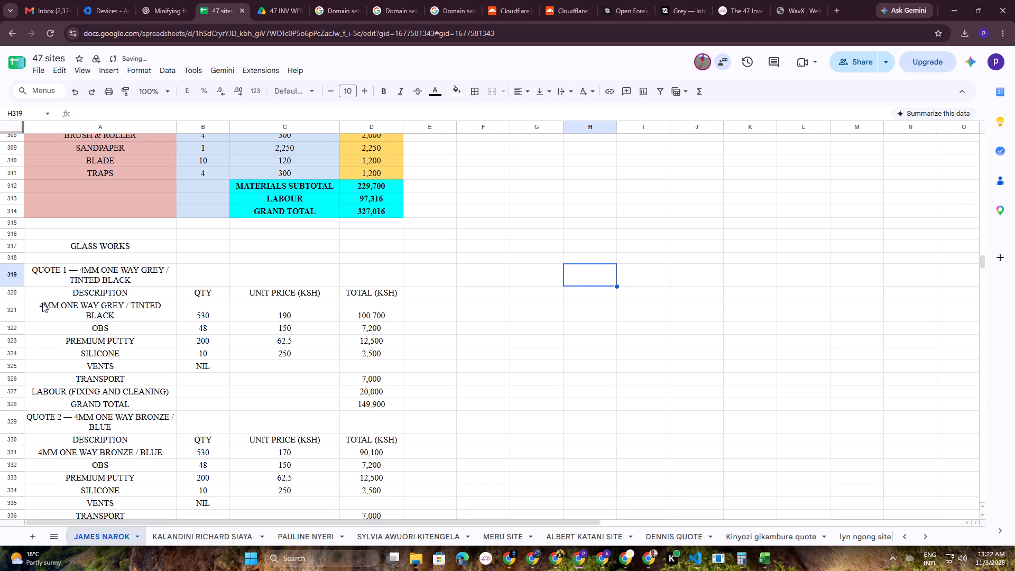
# Bold the GLASS WORKS heading in A317 and the Quote 1 title in A319.
pyautogui.click(85, 247)
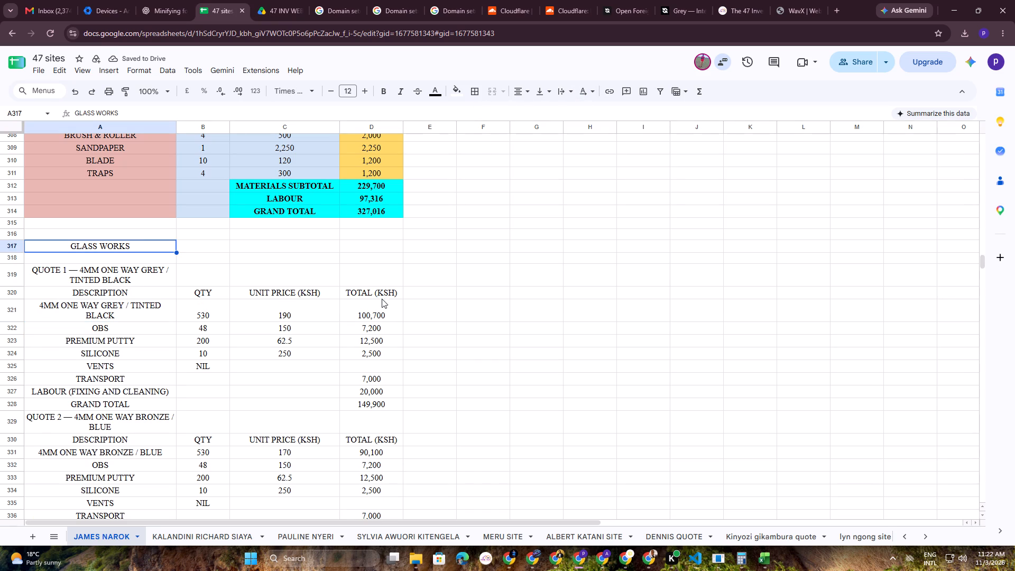
pyautogui.click(385, 91)
pyautogui.click(554, 293)
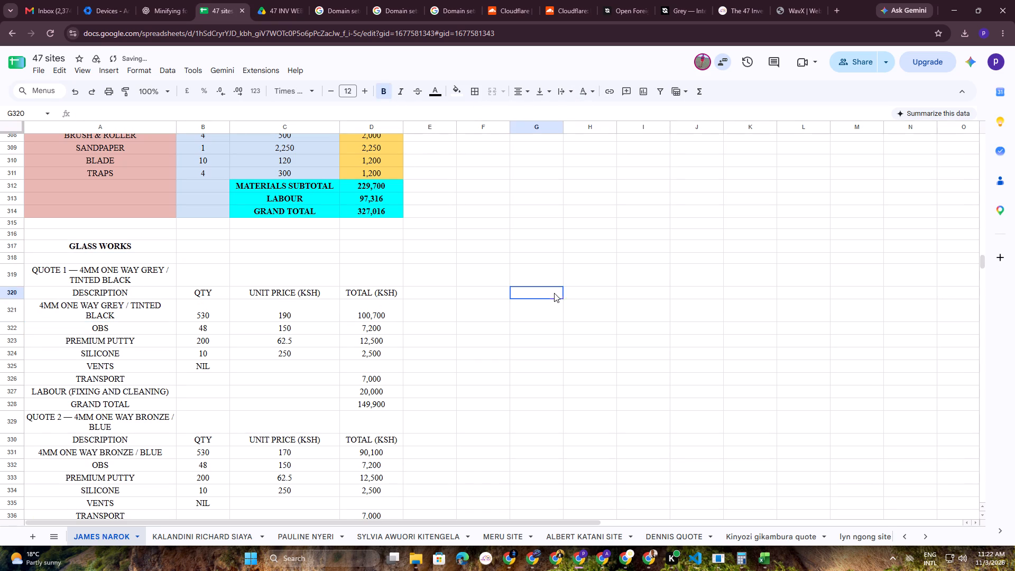
pyautogui.click(70, 275)
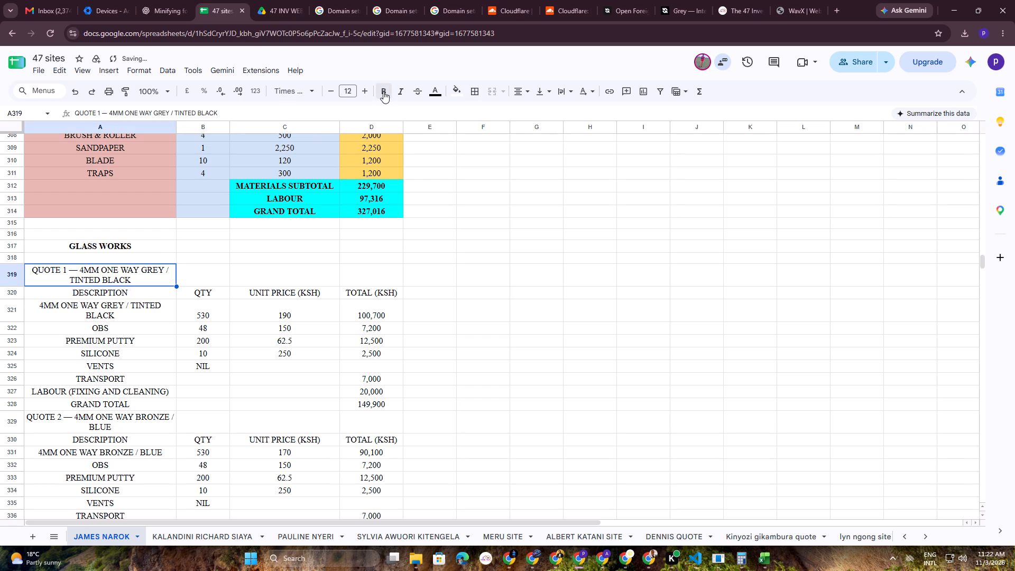
pyautogui.click(384, 91)
pyautogui.click(542, 348)
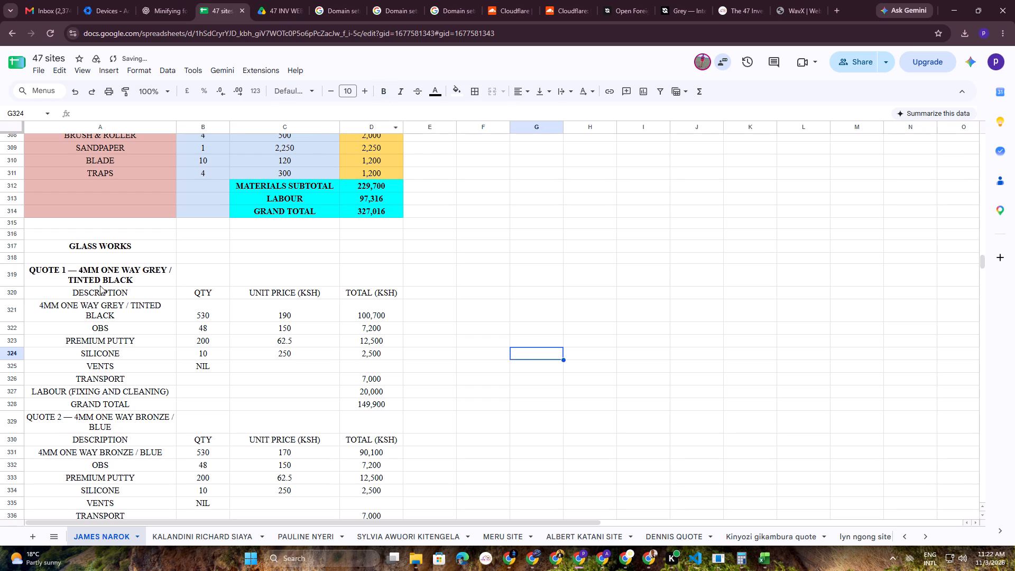
# Bold the column header rows of all three glass quotes: A320:D320, A330:D330 and A340:D340.
pyautogui.moveTo(47, 290); pyautogui.dragTo(373, 293)
pyautogui.click(385, 95)
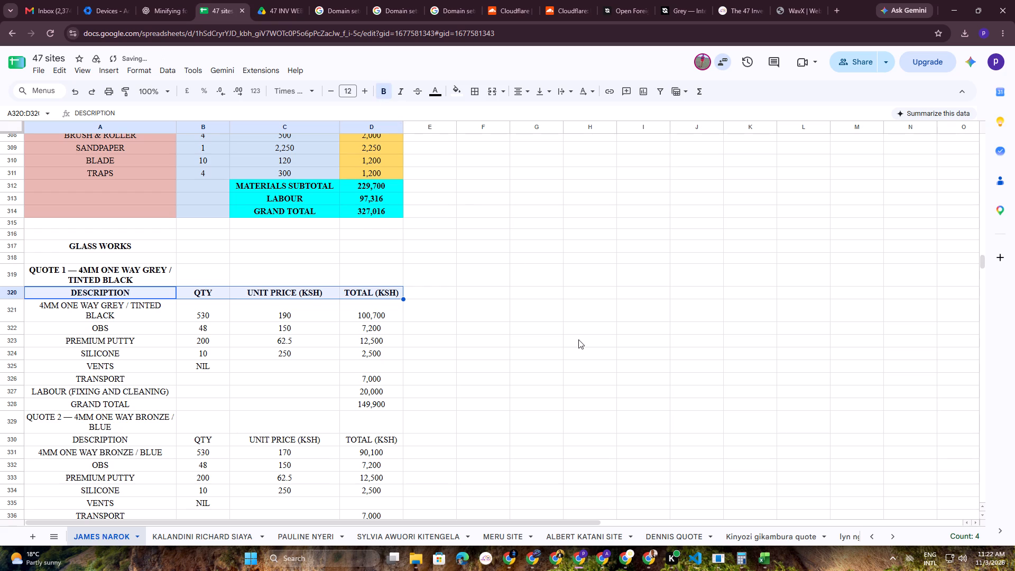
pyautogui.click(579, 344)
pyautogui.scroll(-3, 381, 335)
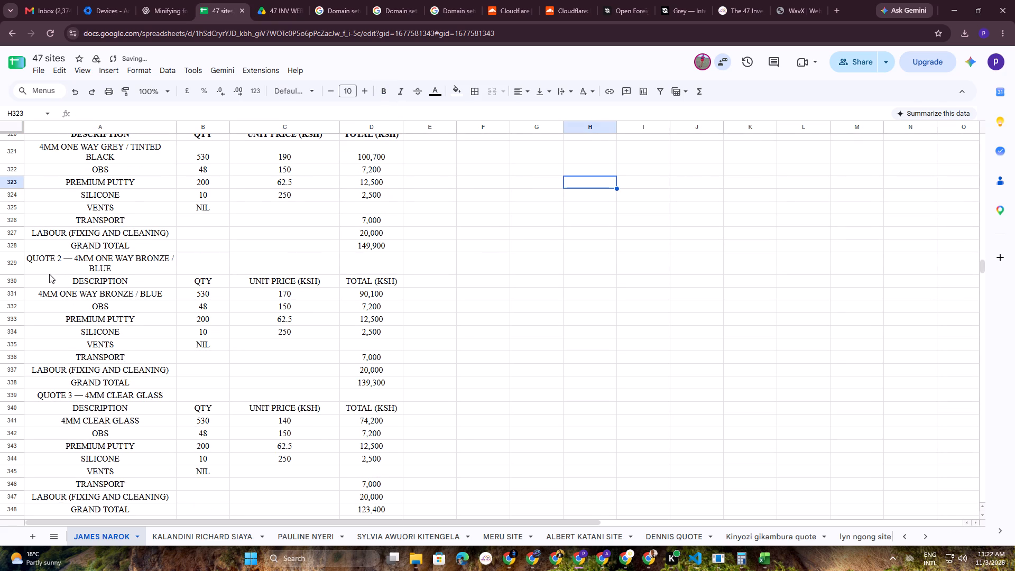
pyautogui.moveTo(37, 278); pyautogui.dragTo(372, 275)
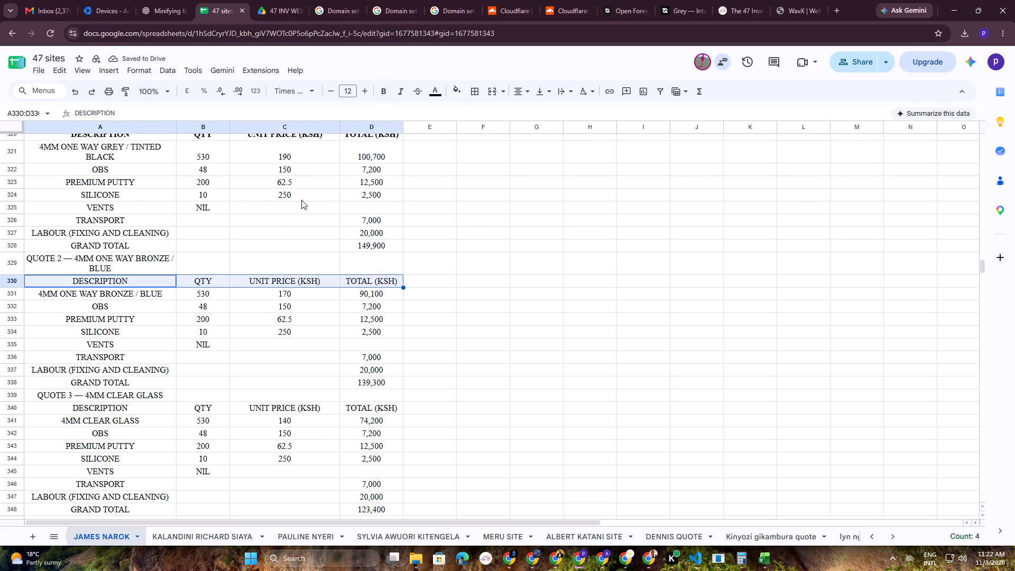
pyautogui.click(389, 96)
pyautogui.click(634, 383)
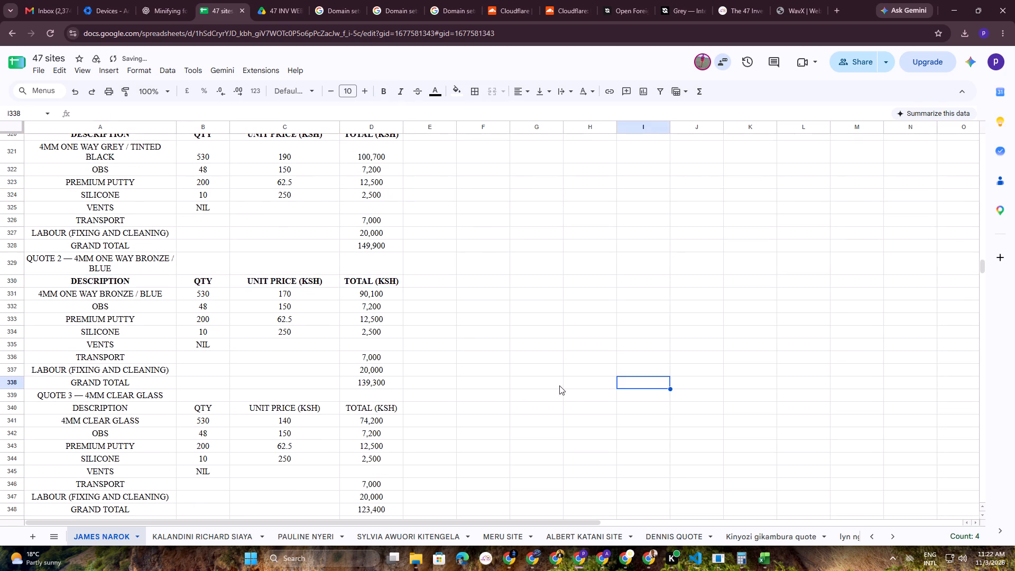
pyautogui.scroll(-2, 296, 394)
pyautogui.moveTo(59, 302); pyautogui.dragTo(319, 301)
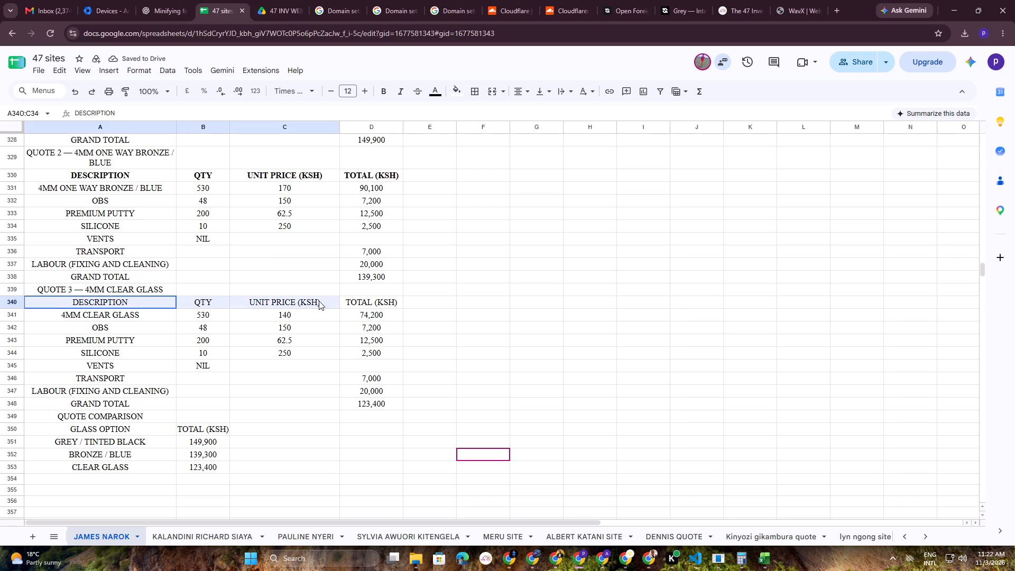
pyautogui.moveTo(319, 301); pyautogui.dragTo(403, 300)
pyautogui.click(389, 91)
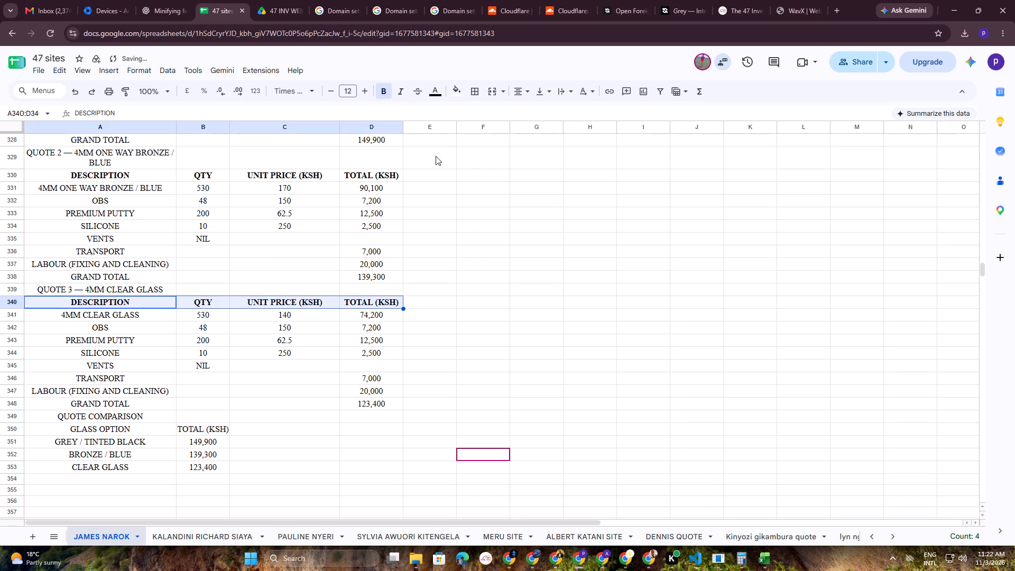
pyautogui.click(662, 349)
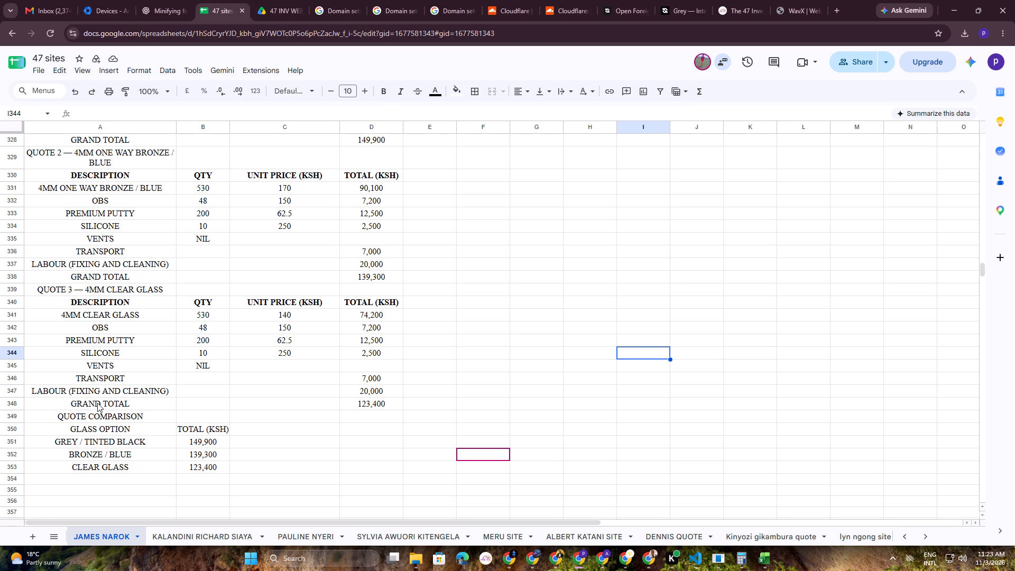
# Move the quote comparison table from A349:B353 to start at C353, below the Quote 3 totals.
pyautogui.moveTo(97, 403); pyautogui.dragTo(209, 465)
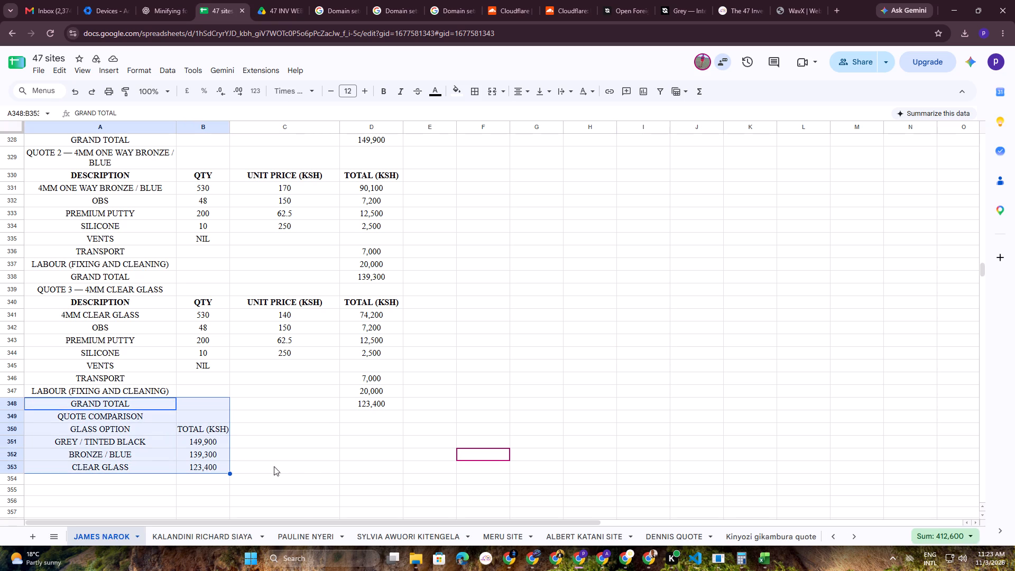
pyautogui.click(303, 466)
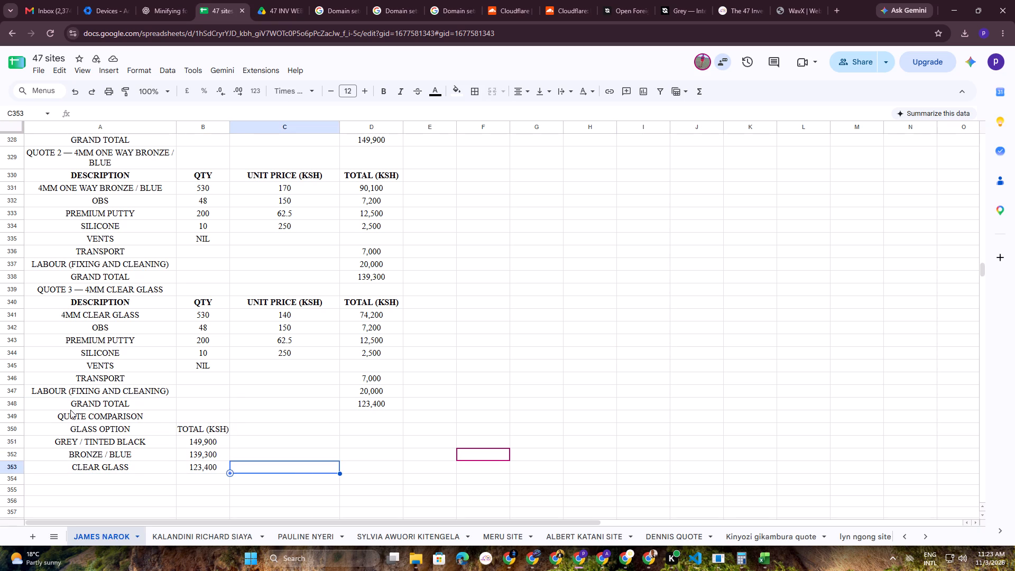
pyautogui.moveTo(62, 415); pyautogui.dragTo(207, 466)
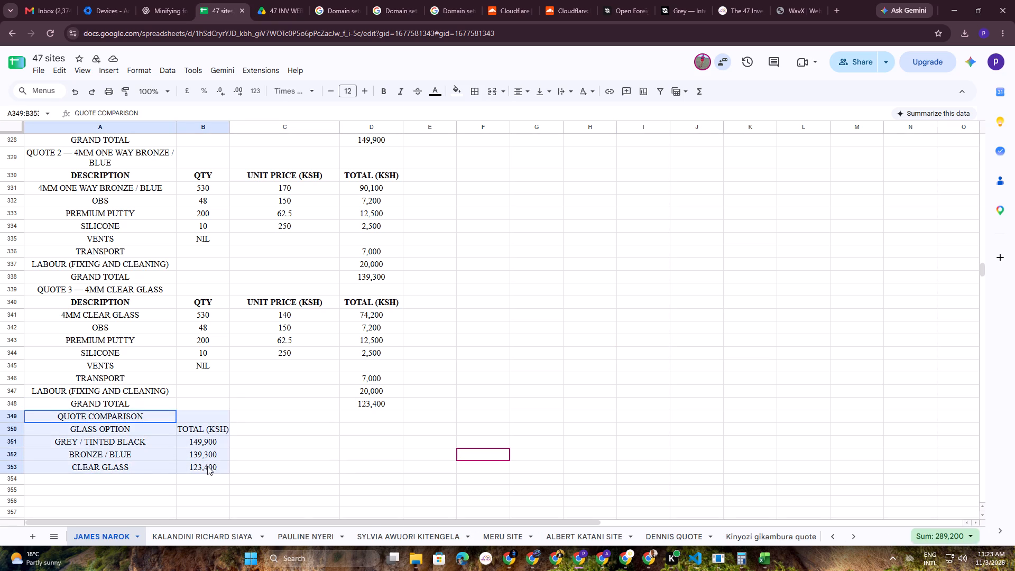
pyautogui.moveTo(207, 466); pyautogui.dragTo(209, 469)
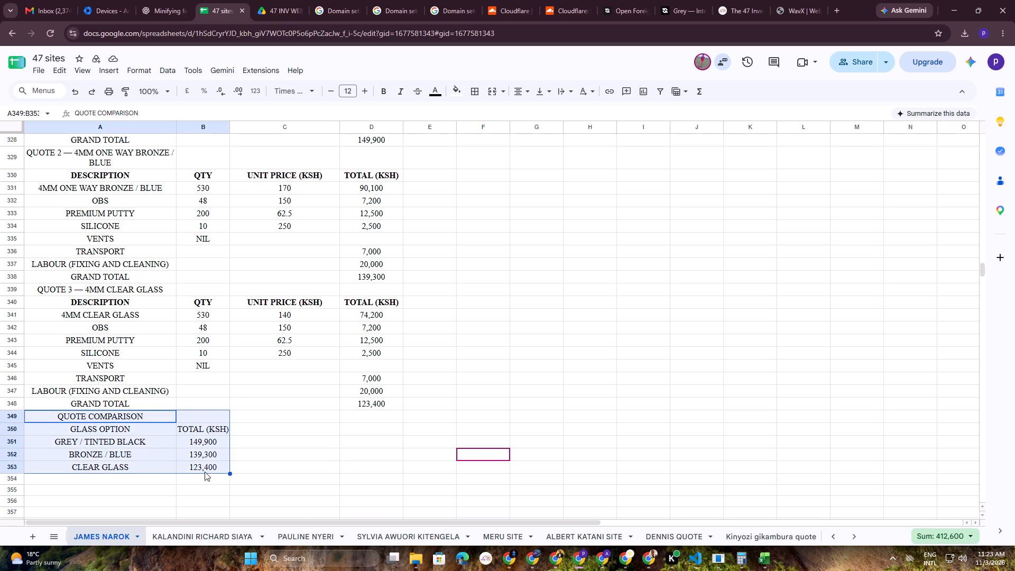
pyautogui.hotkey('ctrl', 'x')
pyautogui.click(306, 466)
pyautogui.hotkey('ctrl', 'v')
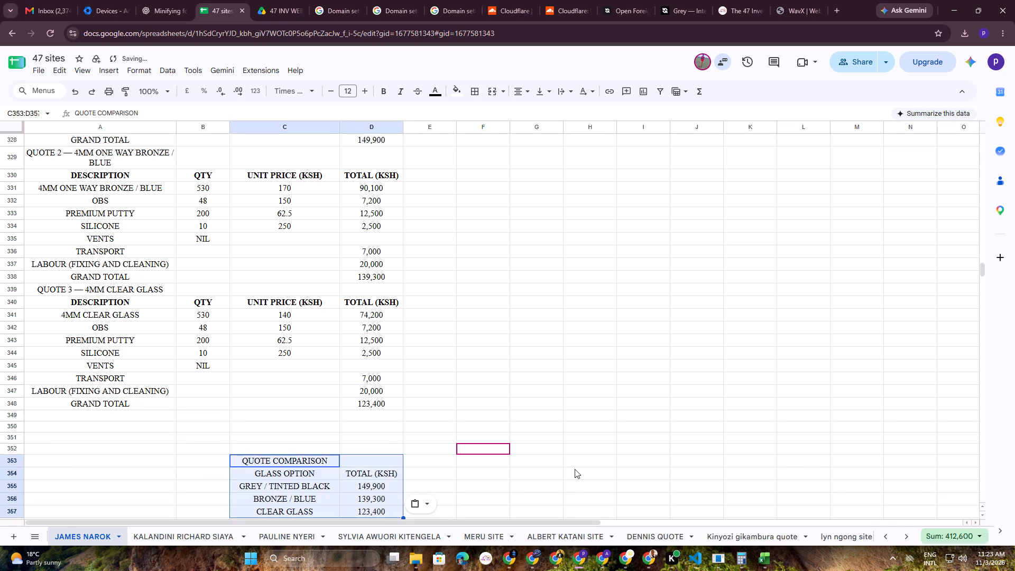
pyautogui.click(667, 416)
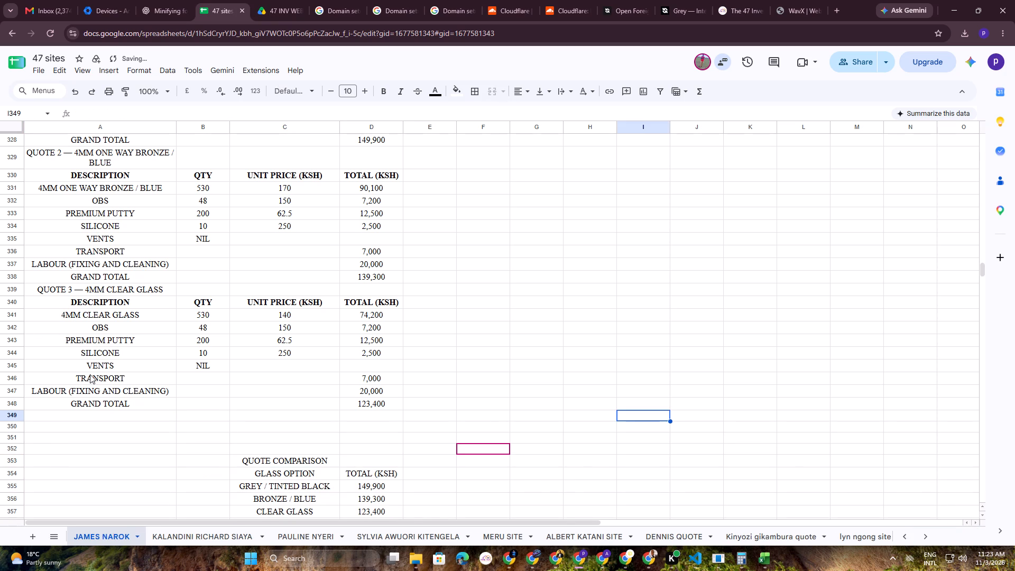
# Move Quote 3's TRANSPORT, LABOUR and GRAND TOTAL labels from A346:A348 to C346:C348 and wrap the labour label in C347.
pyautogui.moveTo(90, 374); pyautogui.dragTo(110, 404)
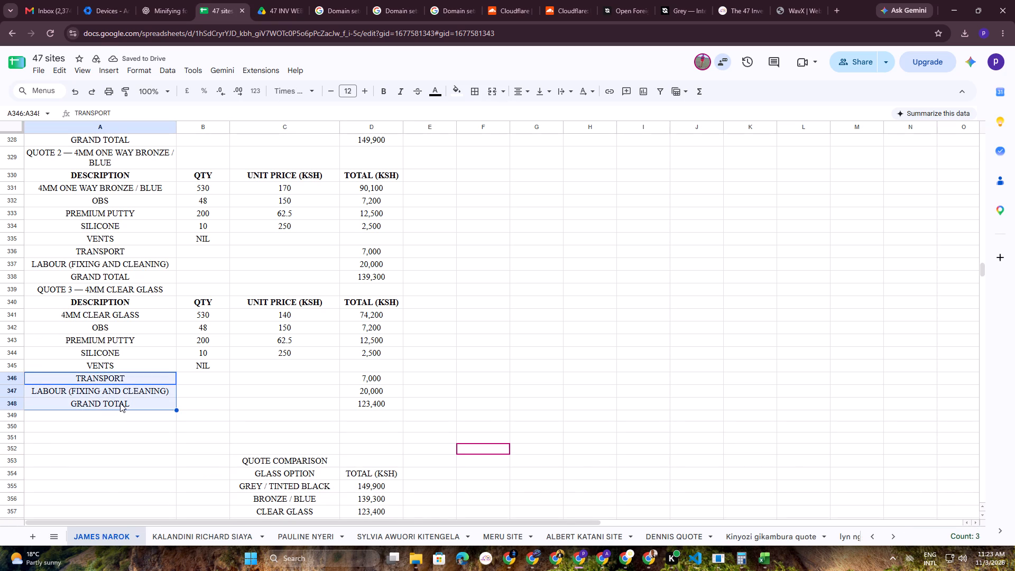
pyautogui.hotkey('ctrl', 'x')
pyautogui.click(266, 380)
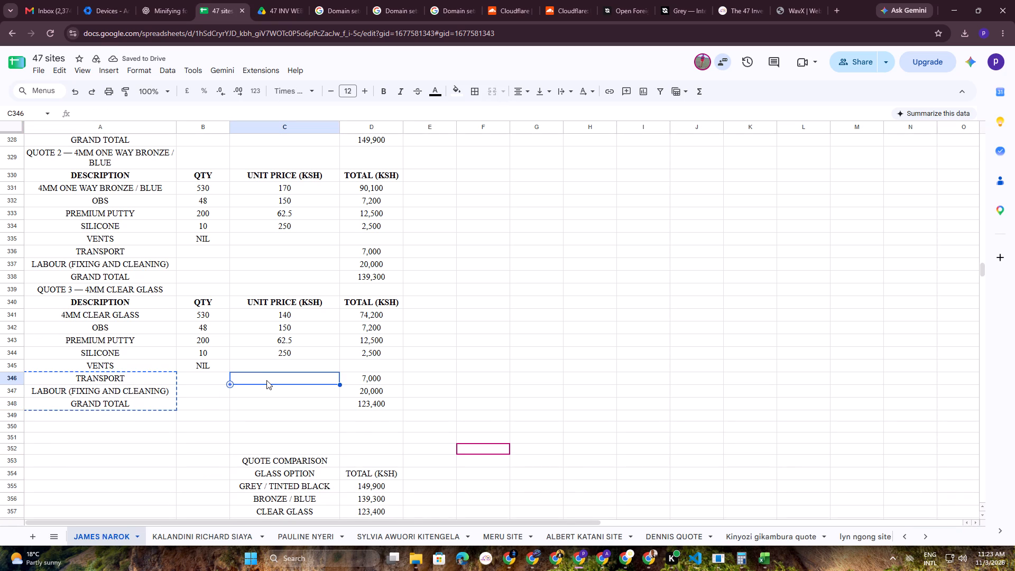
pyautogui.hotkey('ctrl', 'v')
pyautogui.click(525, 393)
pyautogui.click(306, 391)
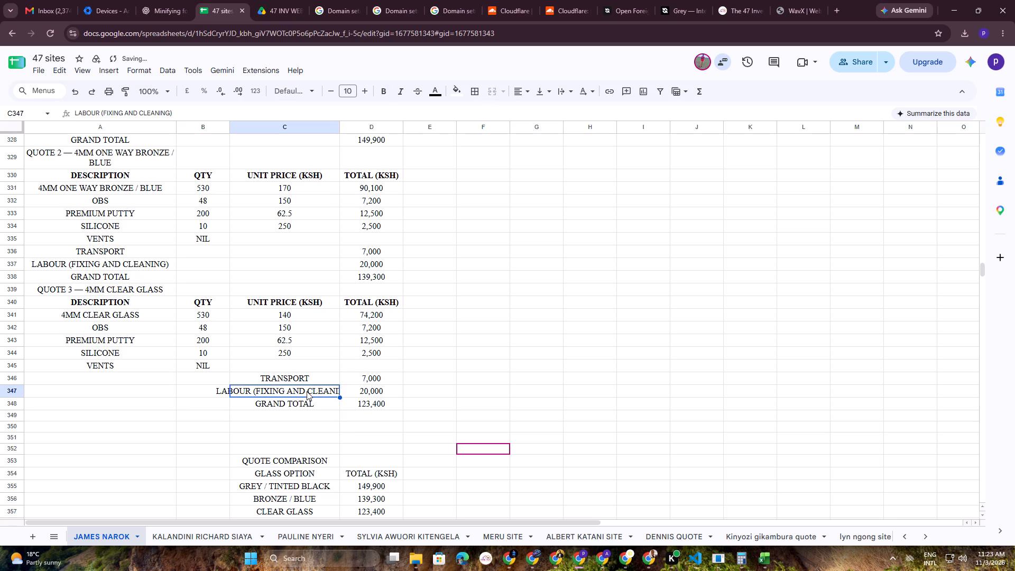
pyautogui.click(568, 92)
pyautogui.click(580, 108)
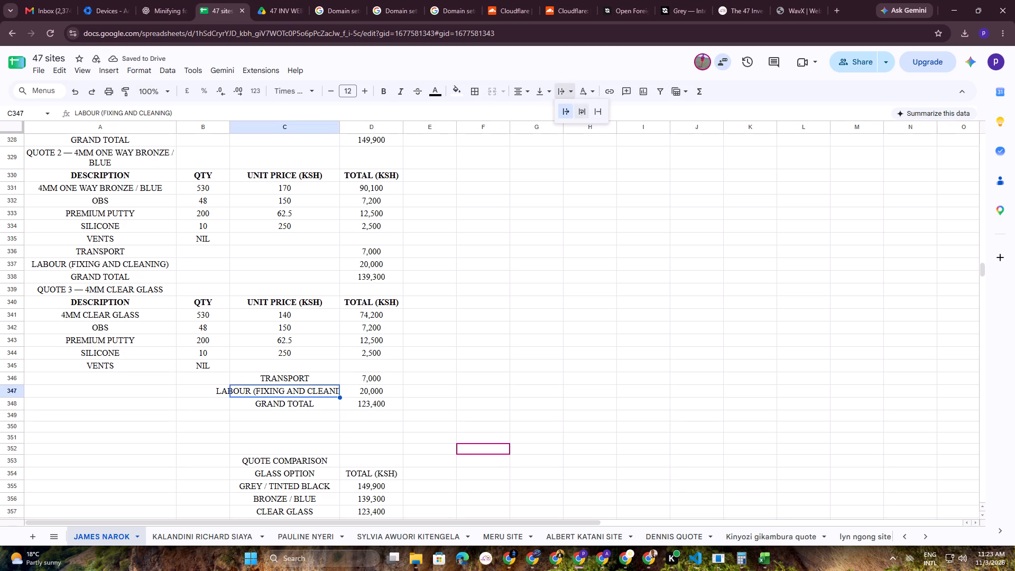
pyautogui.click(559, 309)
# Move Quote 2's TRANSPORT, LABOUR and GRAND TOTAL labels from A336:A338 to C336:C338 and wrap the labour label in C337.
pyautogui.scroll(1, 72, 366)
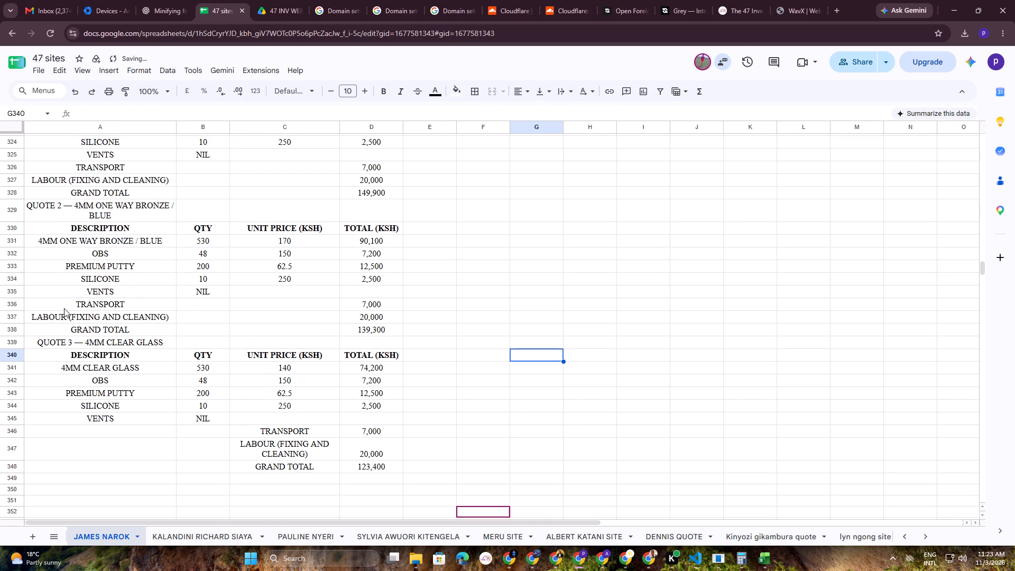
pyautogui.moveTo(72, 306); pyautogui.dragTo(91, 329)
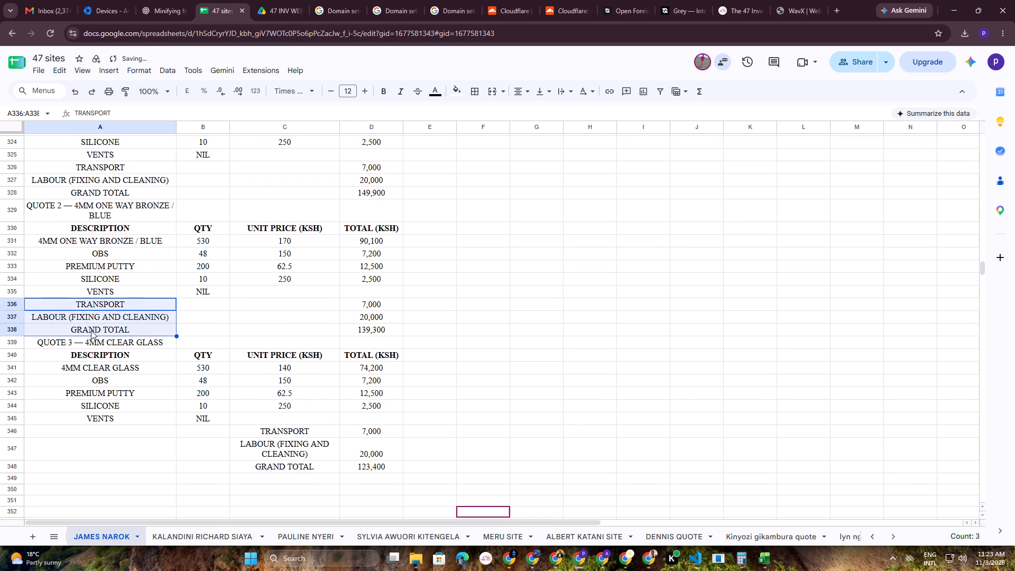
pyautogui.hotkey('ctrl', 'x')
pyautogui.click(287, 303)
pyautogui.hotkey('ctrl', 'v')
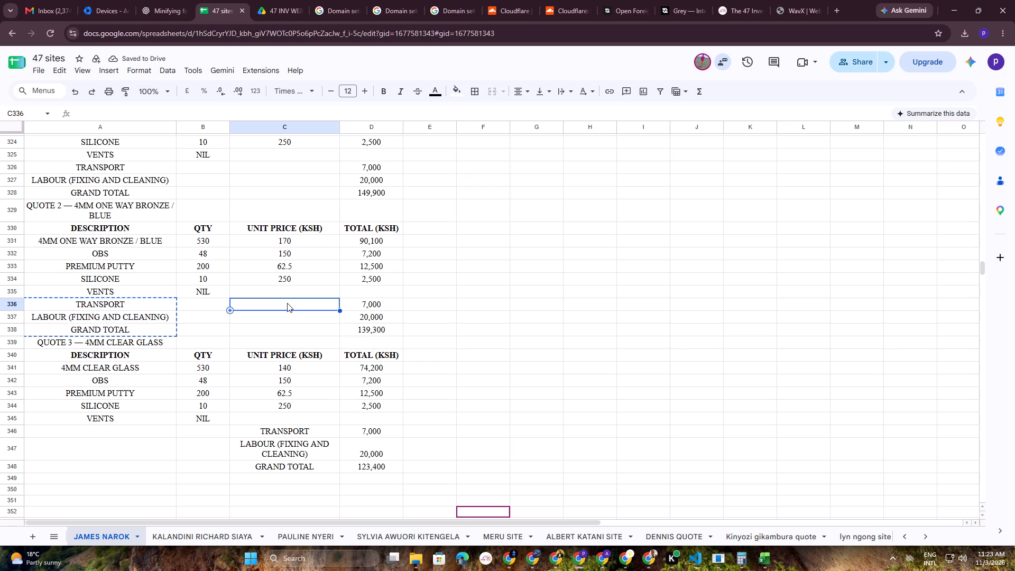
pyautogui.click(527, 326)
pyautogui.click(294, 317)
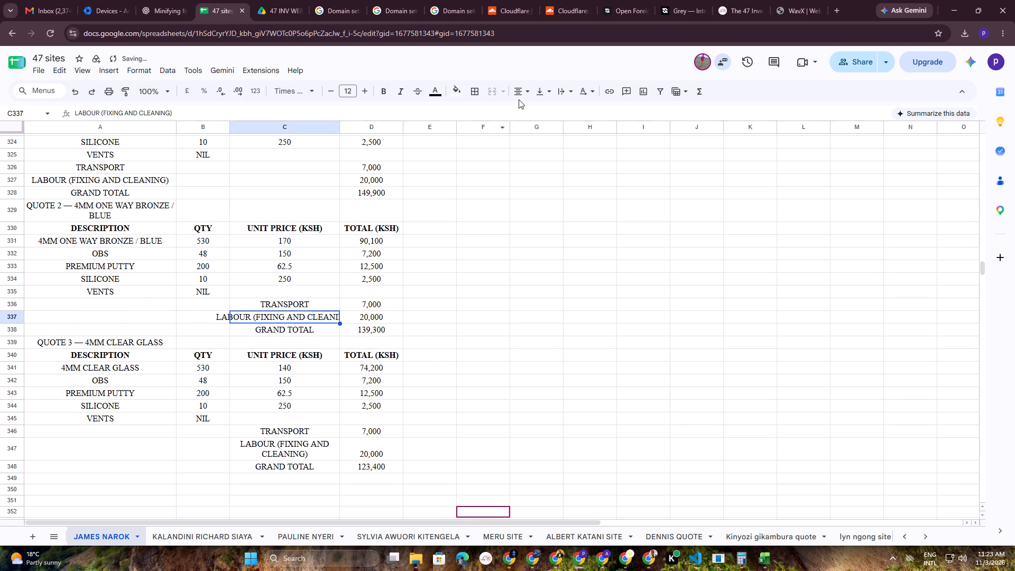
pyautogui.click(569, 91)
pyautogui.click(582, 107)
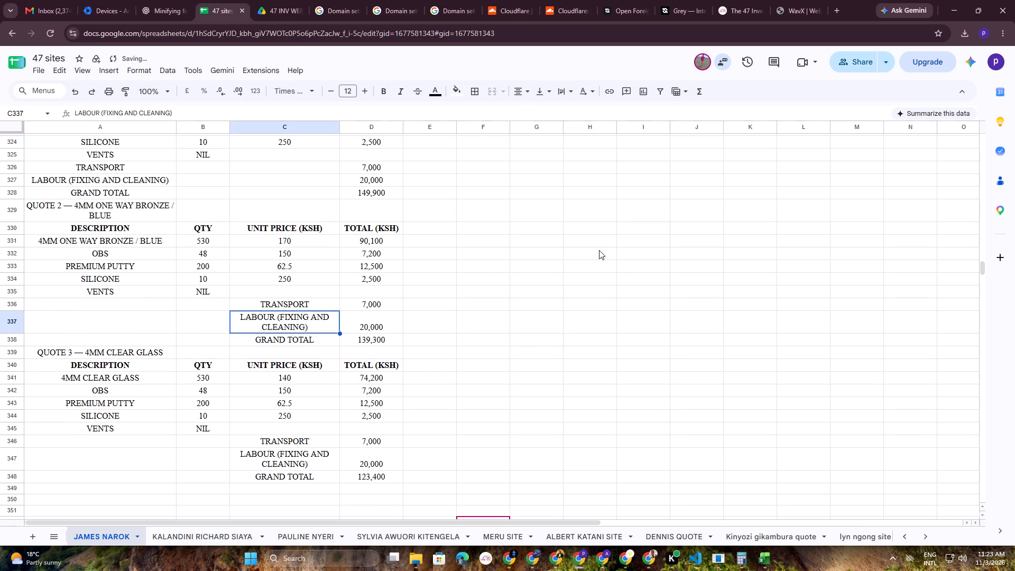
pyautogui.click(599, 251)
# Move Quote 1's TRANSPORT, LABOUR and GRAND TOTAL labels from A326:A328 to C326:C328 and wrap the labour label in C327.
pyautogui.scroll(3, 391, 340)
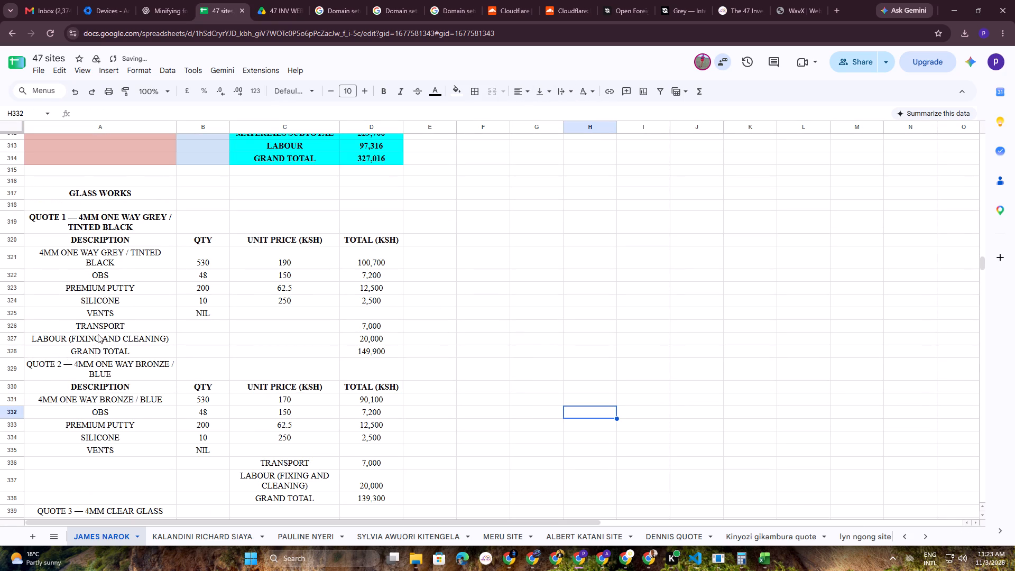
pyautogui.moveTo(115, 324); pyautogui.dragTo(117, 349)
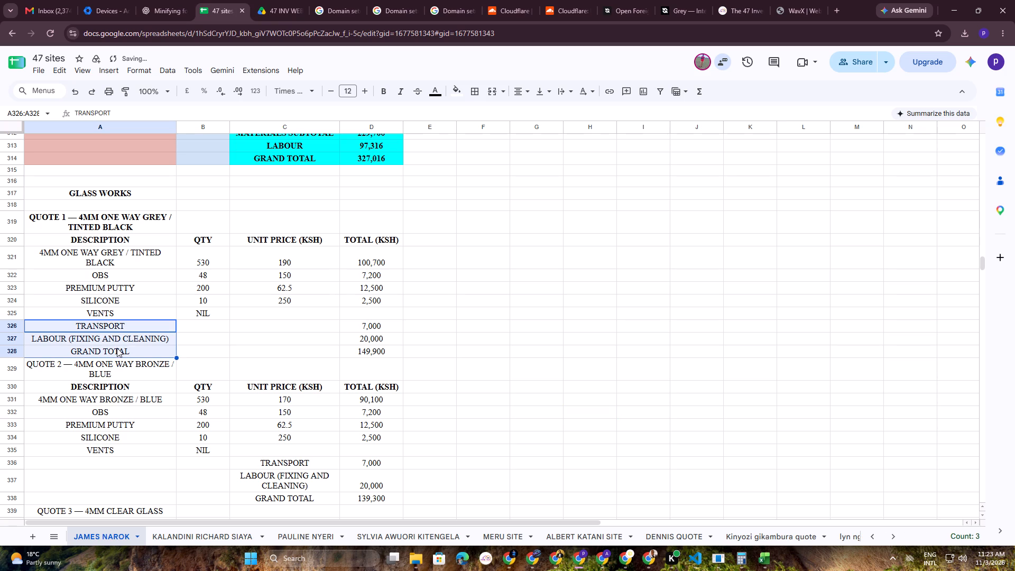
pyautogui.hotkey('ctrl', 'x')
pyautogui.click(282, 328)
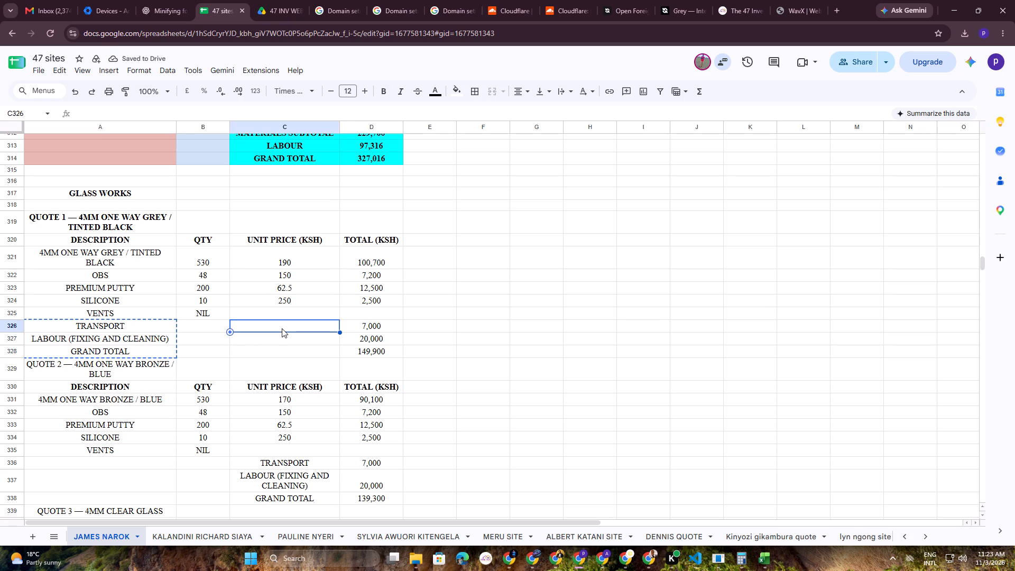
pyautogui.hotkey('ctrl', 'v')
pyautogui.click(497, 342)
pyautogui.click(287, 338)
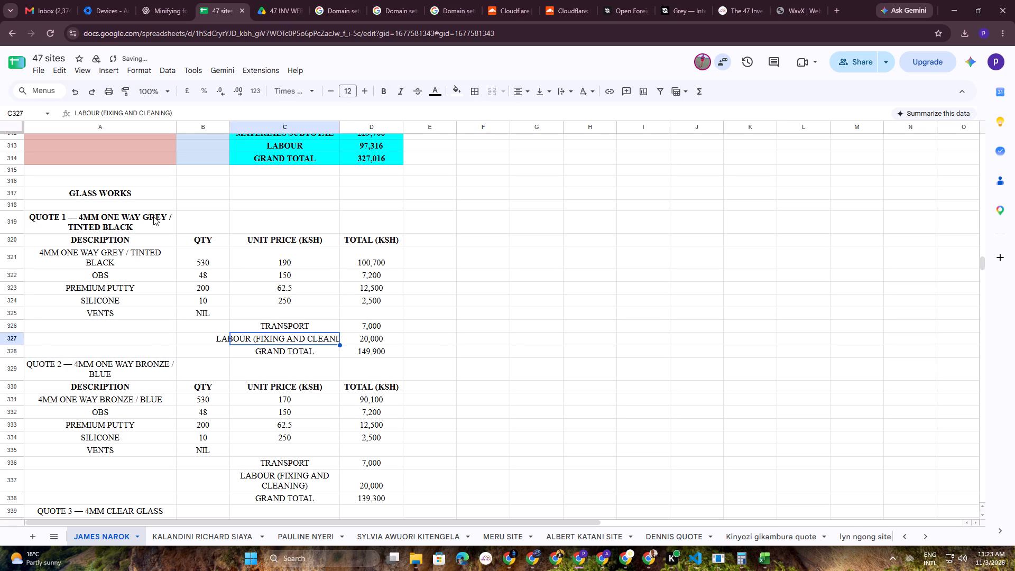
pyautogui.click(570, 91)
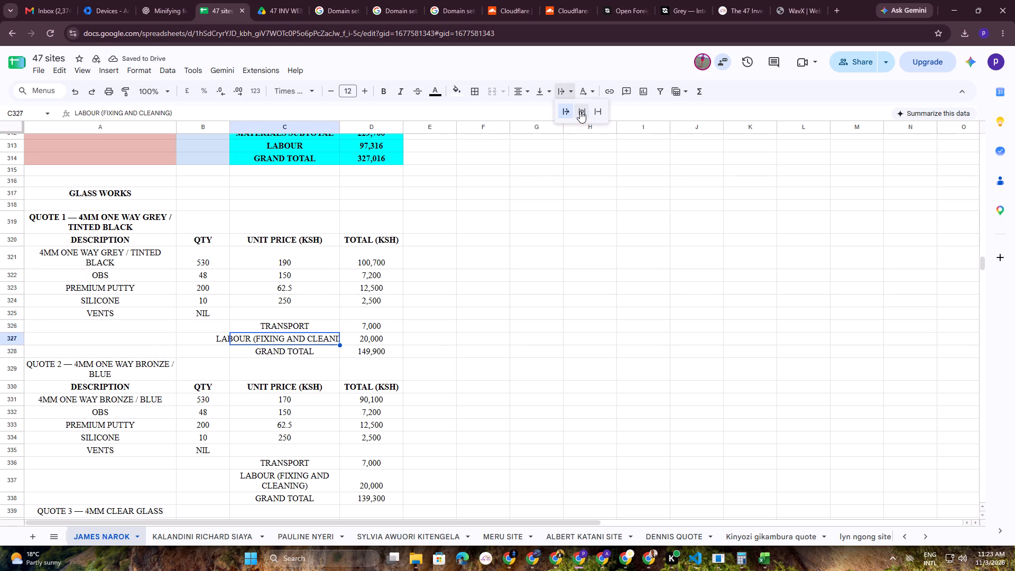
pyautogui.click(580, 111)
pyautogui.click(596, 305)
# Bold Quote 1's transport, labour and grand total labels and amounts in C326:D328.
pyautogui.scroll(1, 293, 342)
pyautogui.scroll(-2, 272, 387)
pyautogui.moveTo(260, 272); pyautogui.dragTo(376, 290)
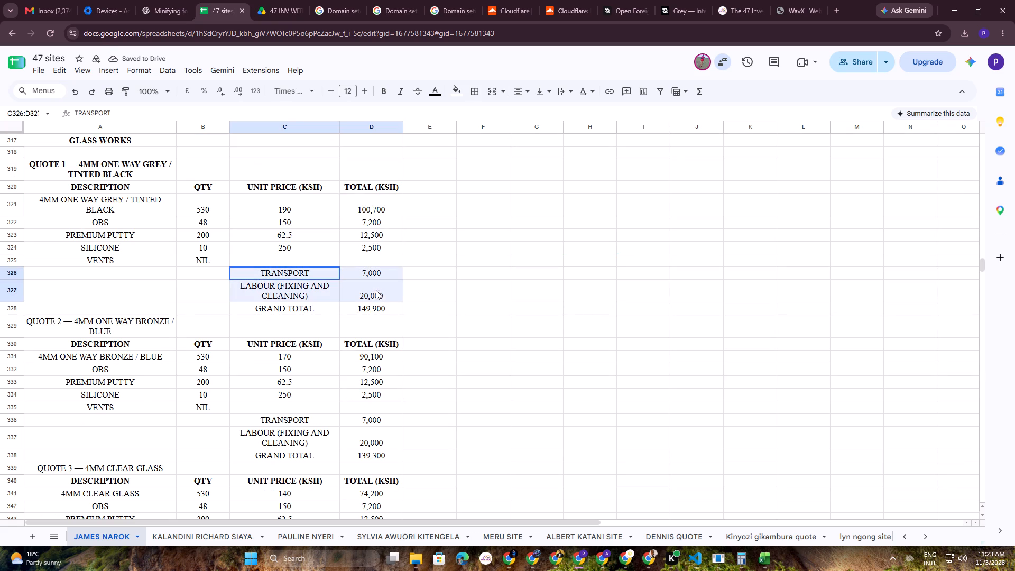
pyautogui.moveTo(376, 290); pyautogui.dragTo(376, 308)
pyautogui.click(387, 91)
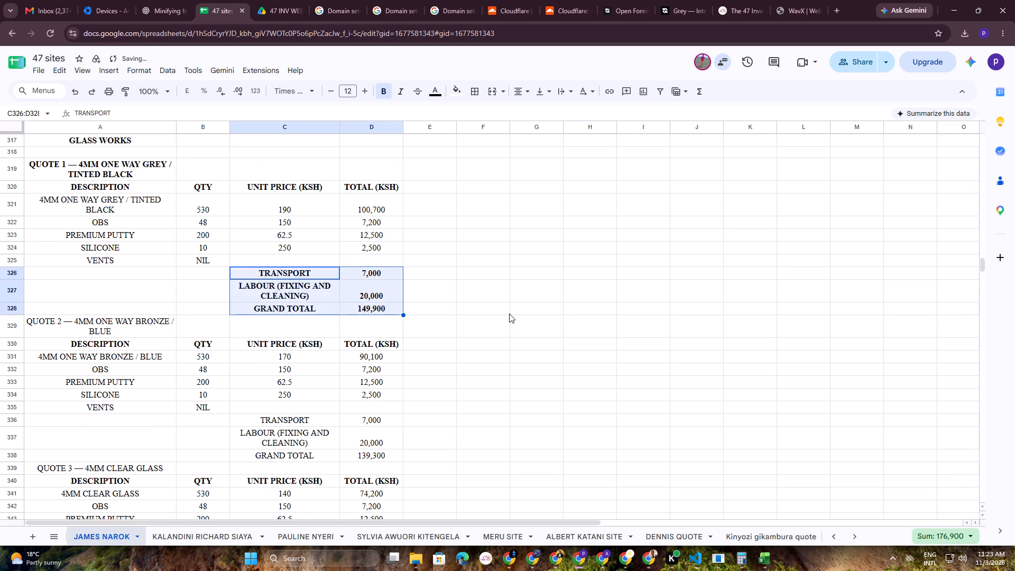
pyautogui.click(509, 314)
# Bold Quote 2's transport, labour and grand total labels and amounts in C336:D338.
pyautogui.scroll(-2, 455, 323)
pyautogui.moveTo(258, 315); pyautogui.dragTo(348, 331)
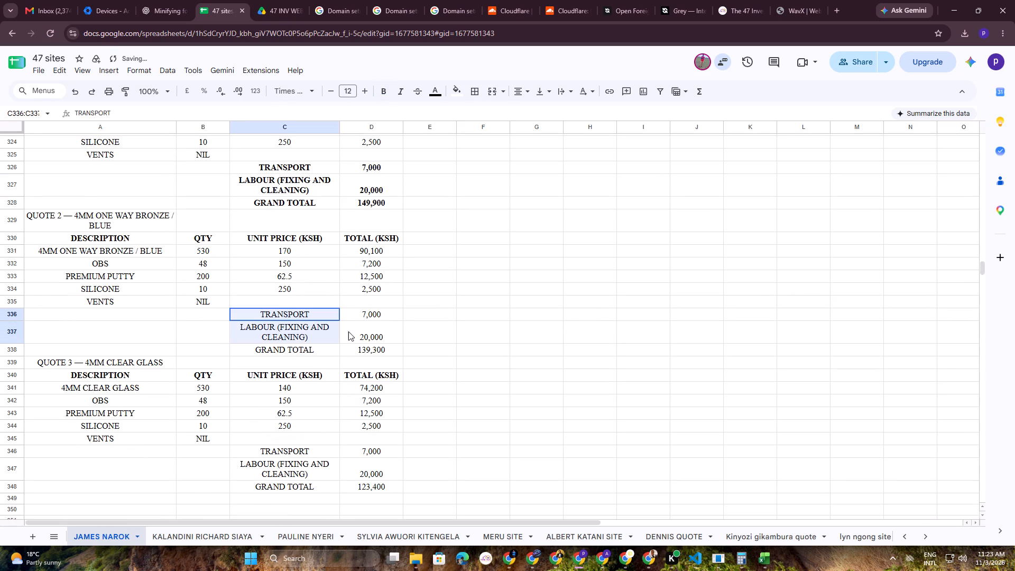
pyautogui.moveTo(348, 331); pyautogui.dragTo(359, 347)
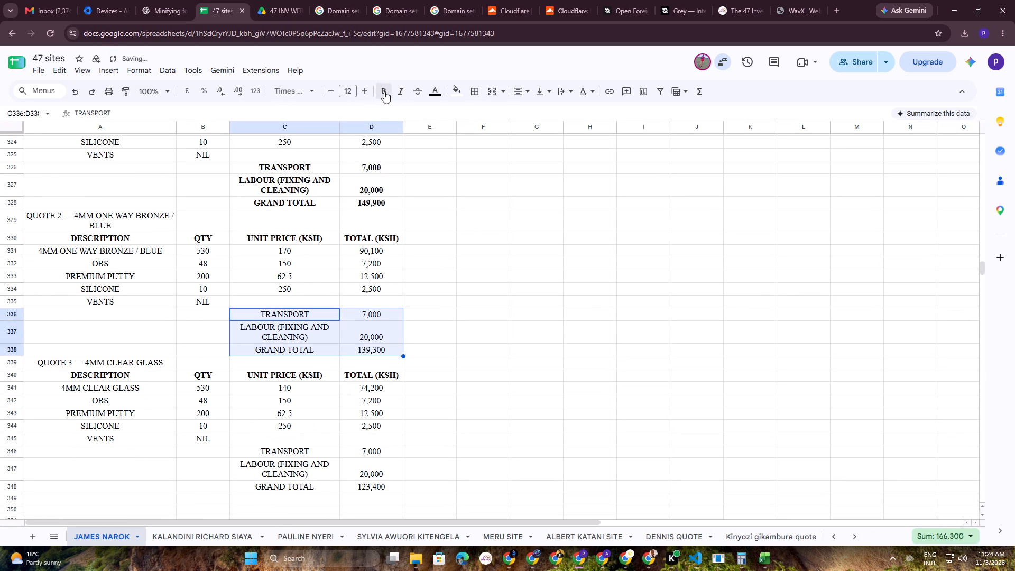
pyautogui.click(384, 91)
pyautogui.click(586, 322)
# Bold Quote 3's transport, labour and grand total labels and amounts in C346:D348.
pyautogui.scroll(-1, 217, 396)
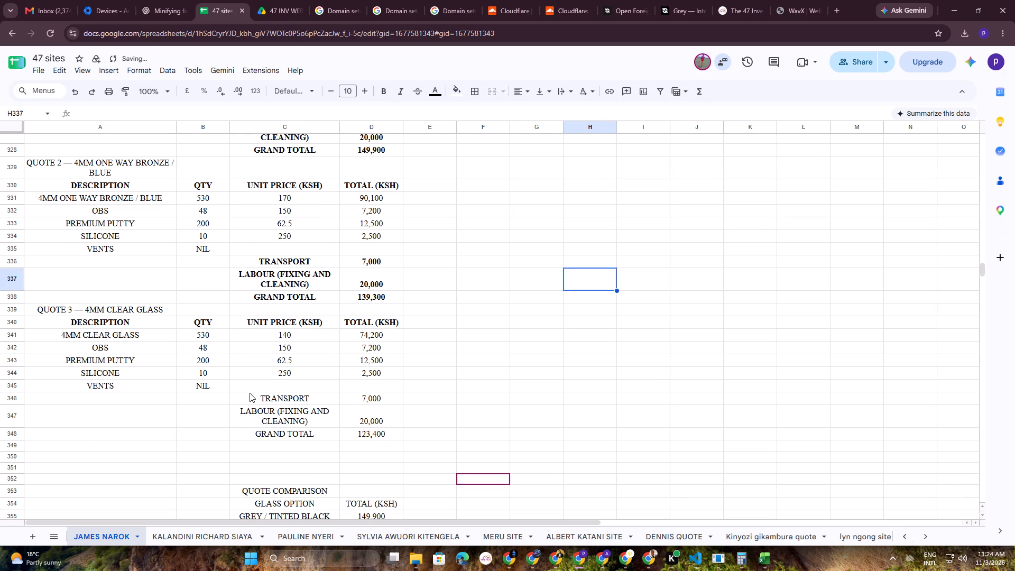
pyautogui.moveTo(250, 393); pyautogui.dragTo(368, 431)
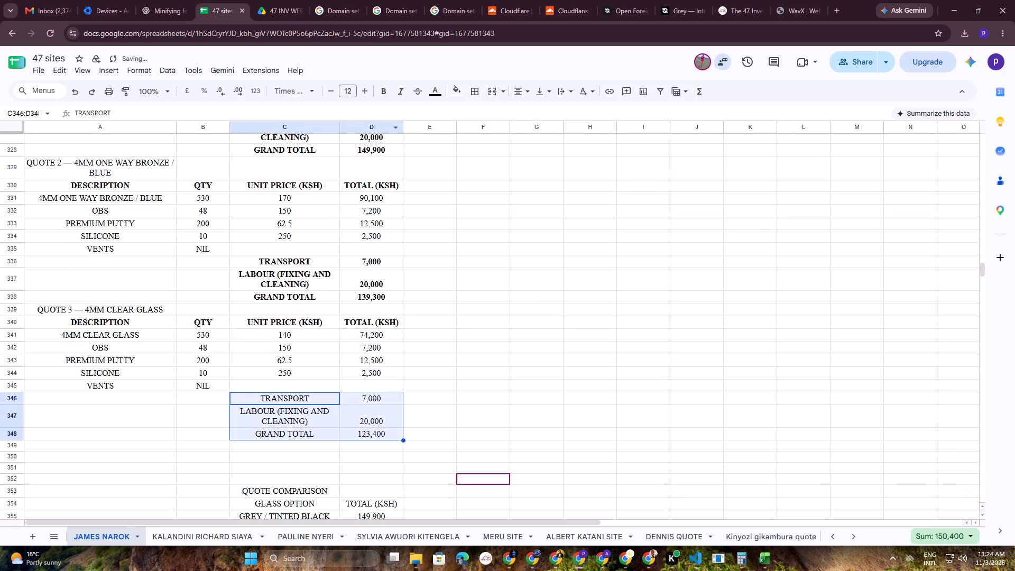
pyautogui.click(391, 92)
pyautogui.click(510, 369)
# Move the QUOTE COMPARISON table from C353:D357 up to C350:D354, leaving one blank row below Quote 3.
pyautogui.scroll(-3, 499, 372)
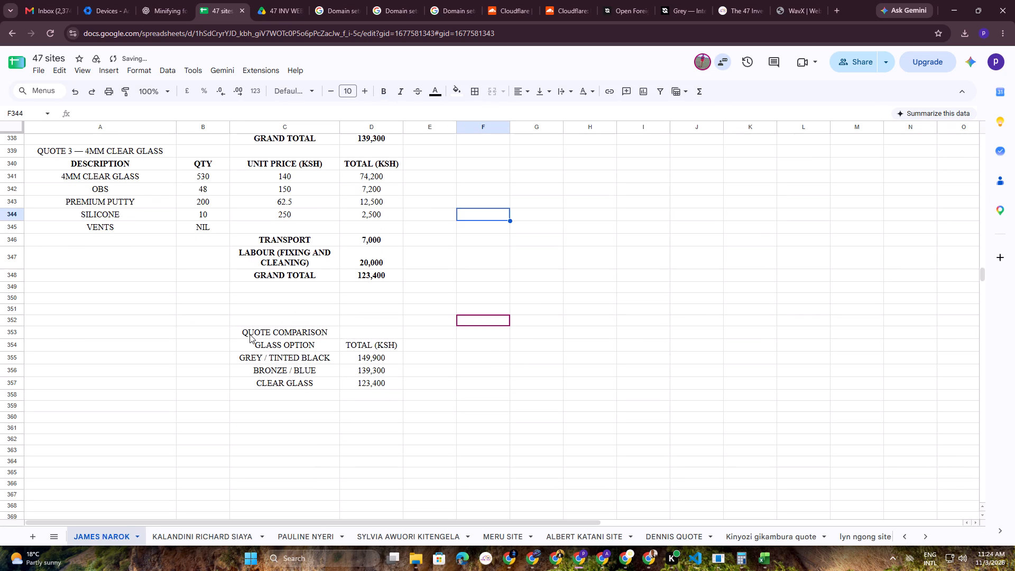
pyautogui.moveTo(250, 334); pyautogui.dragTo(355, 384)
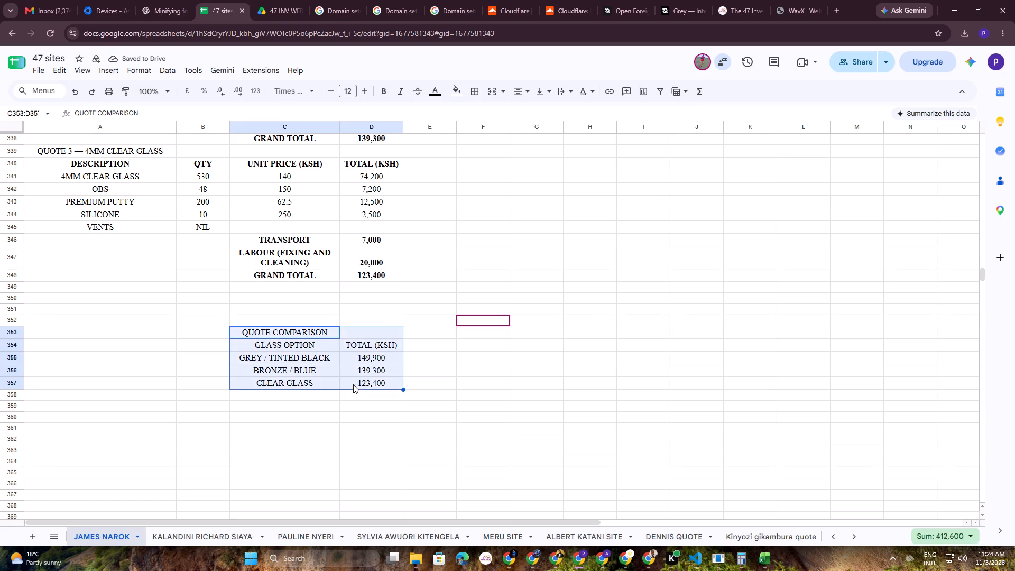
pyautogui.hotkey('ctrl', 'x')
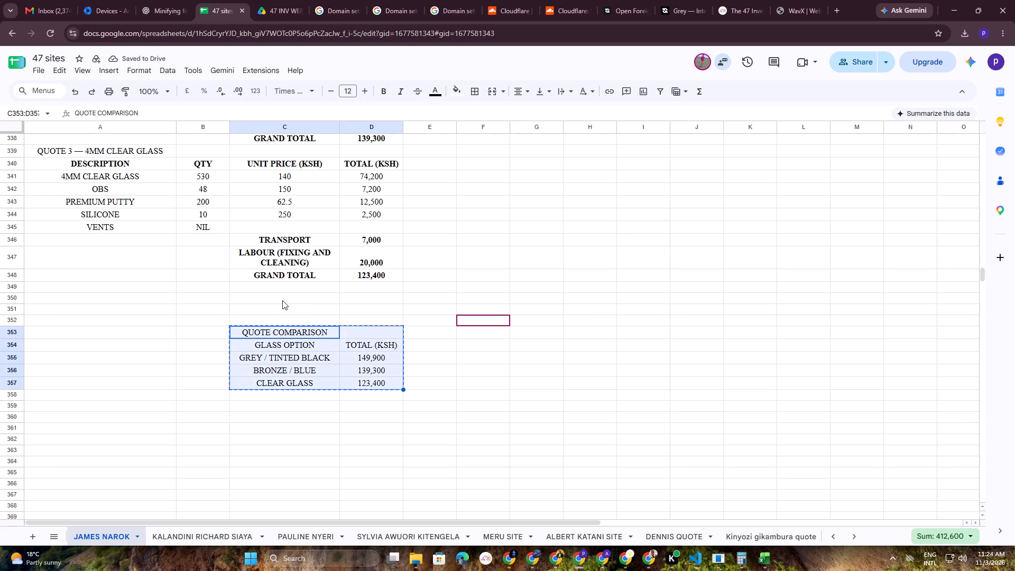
pyautogui.click(282, 300)
pyautogui.hotkey('ctrl', 'v')
pyautogui.click(396, 409)
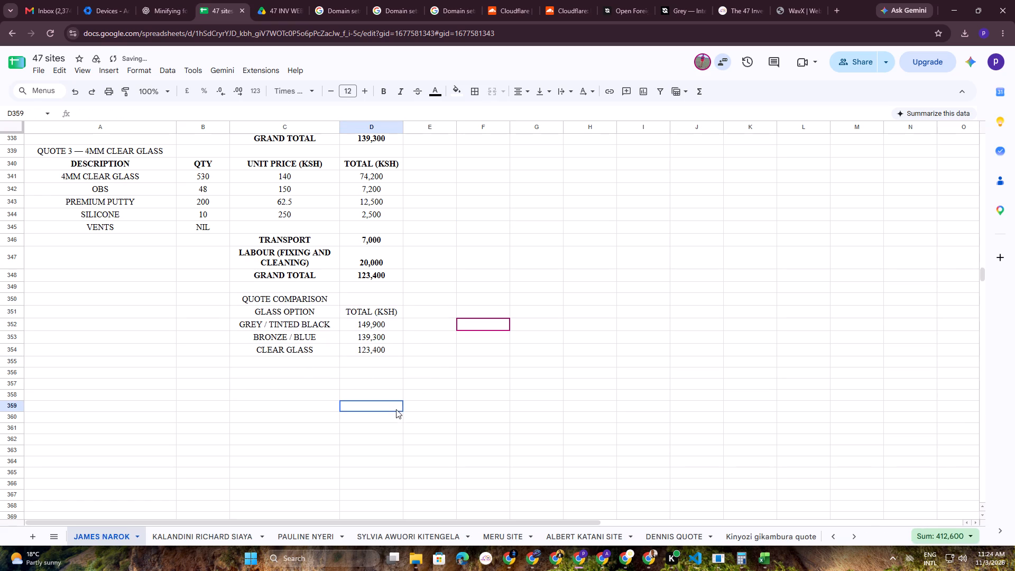
# Bold the whole QUOTE COMPARISON table in C350:D354.
pyautogui.moveTo(243, 303); pyautogui.dragTo(386, 347)
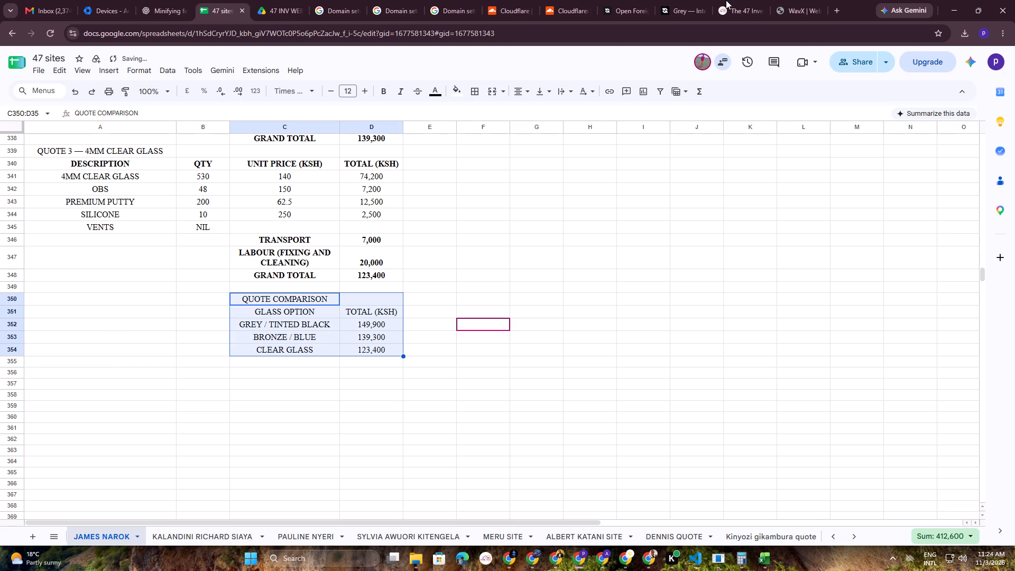
pyautogui.click(386, 96)
pyautogui.click(575, 272)
# Clear the NIL quantities from the VENTS rows of Quote 1 and Quote 2, in B325 and B335.
pyautogui.scroll(5, 492, 292)
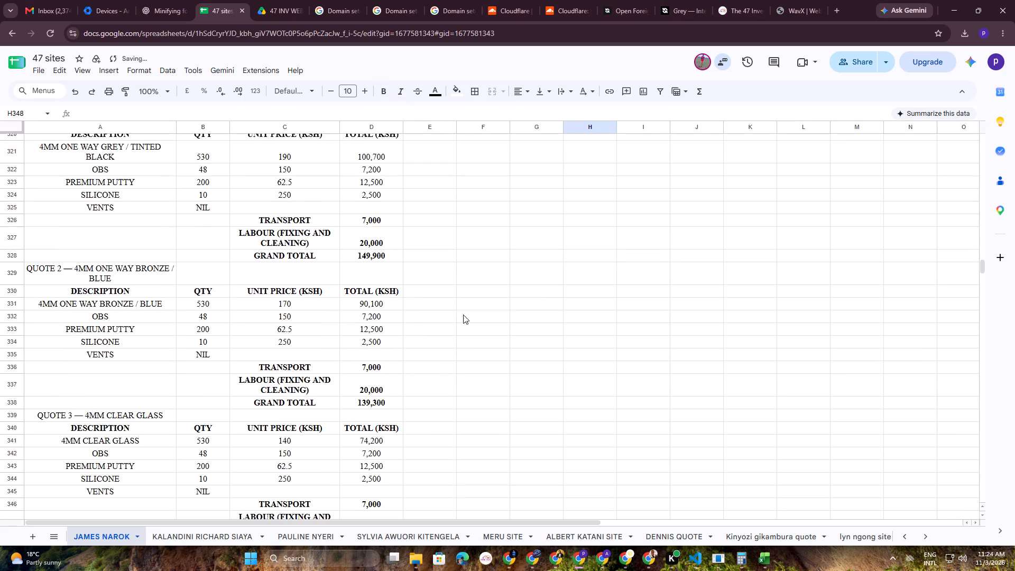
pyautogui.scroll(3, 456, 318)
pyautogui.scroll(-1, 456, 320)
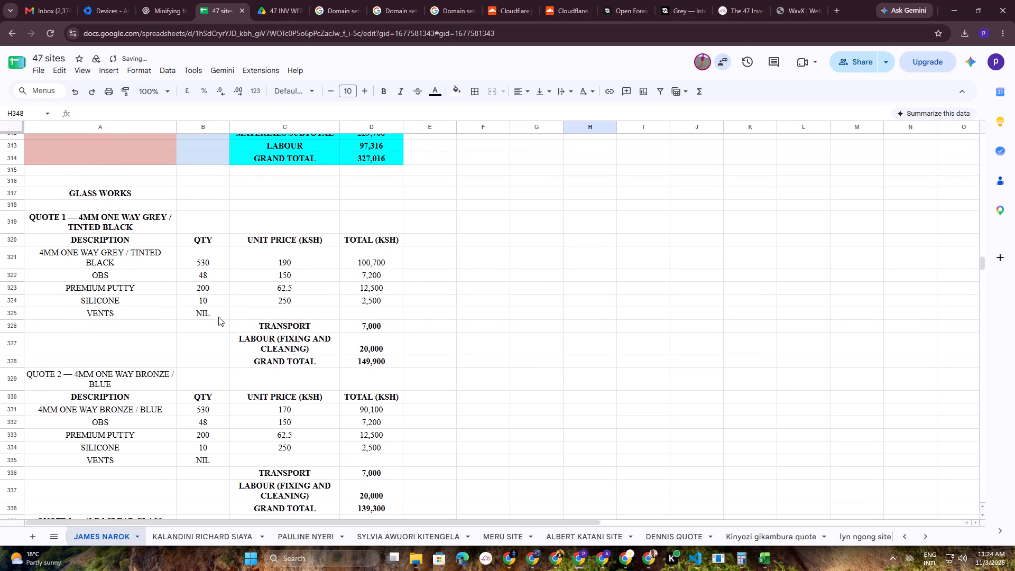
pyautogui.click(218, 317)
pyautogui.press('Delete')
pyautogui.click(645, 340)
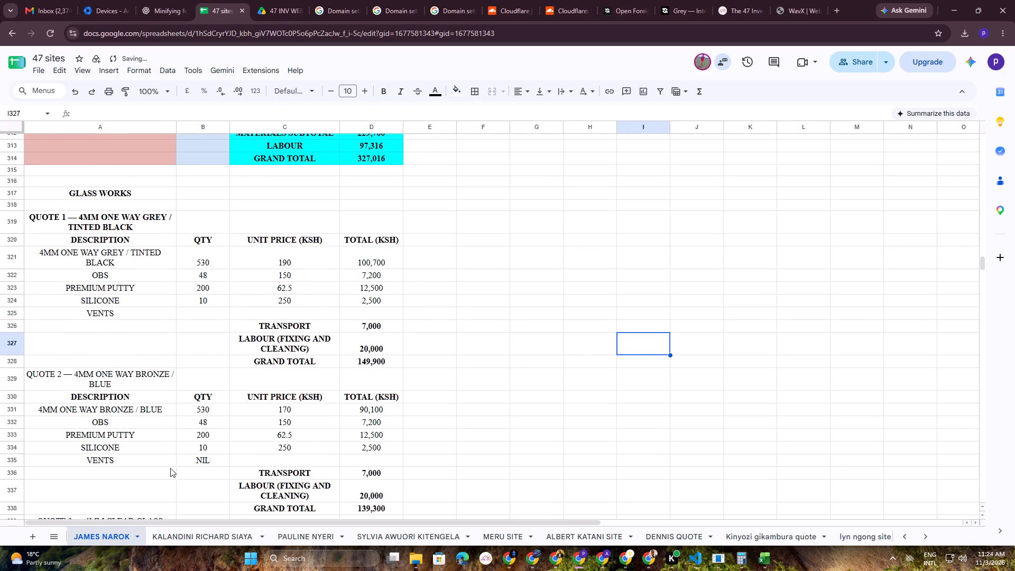
pyautogui.click(190, 459)
pyautogui.press('Delete')
pyautogui.scroll(-3, 635, 387)
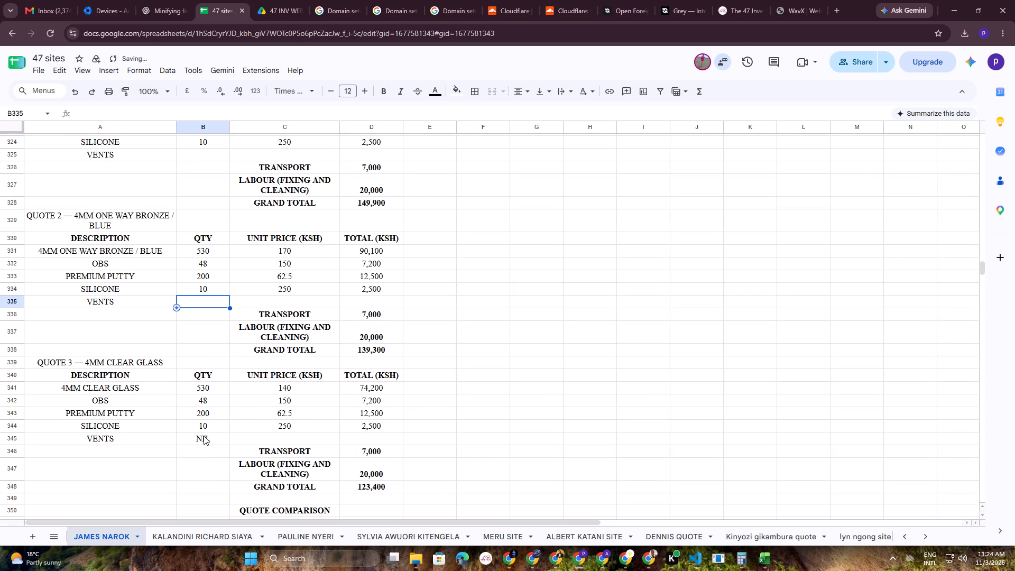
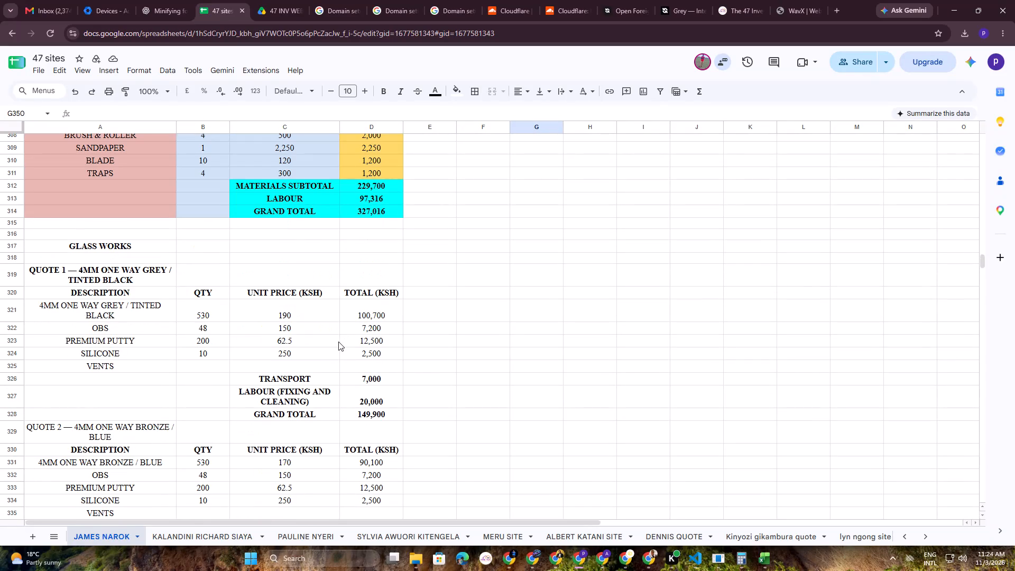
# Replace Quote 1's typed totals with quantity times unit price formulas, entering B321*C321 in D321 and filling down to D324.
pyautogui.click(364, 316)
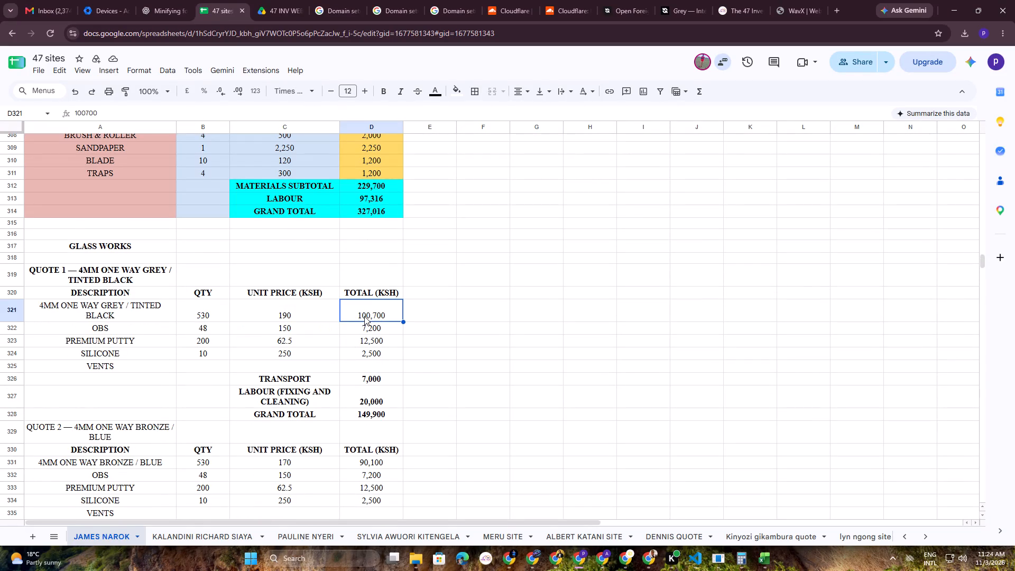
pyautogui.press('+')
pyautogui.press('Escape')
pyautogui.press('+')
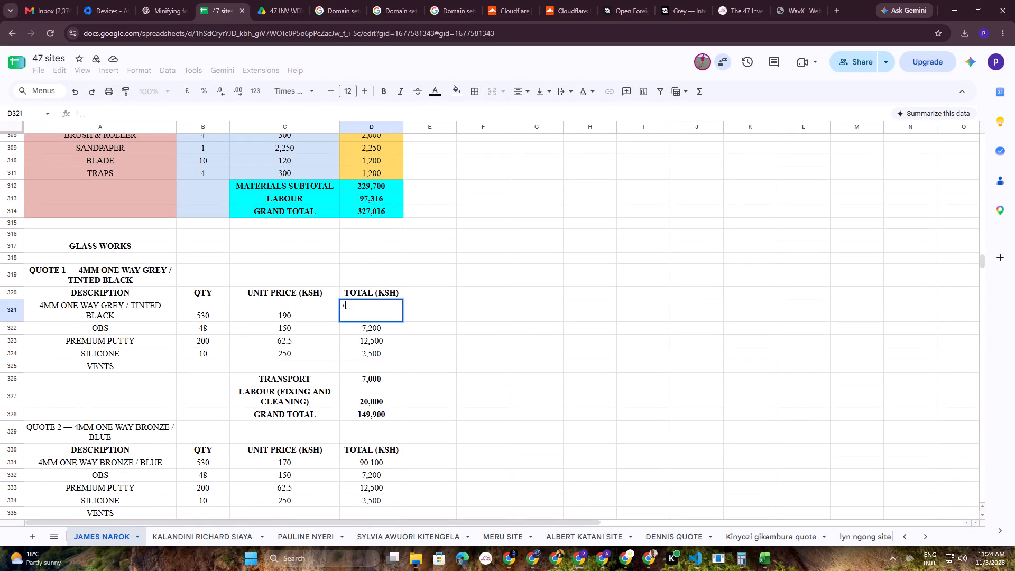
pyautogui.click(211, 311)
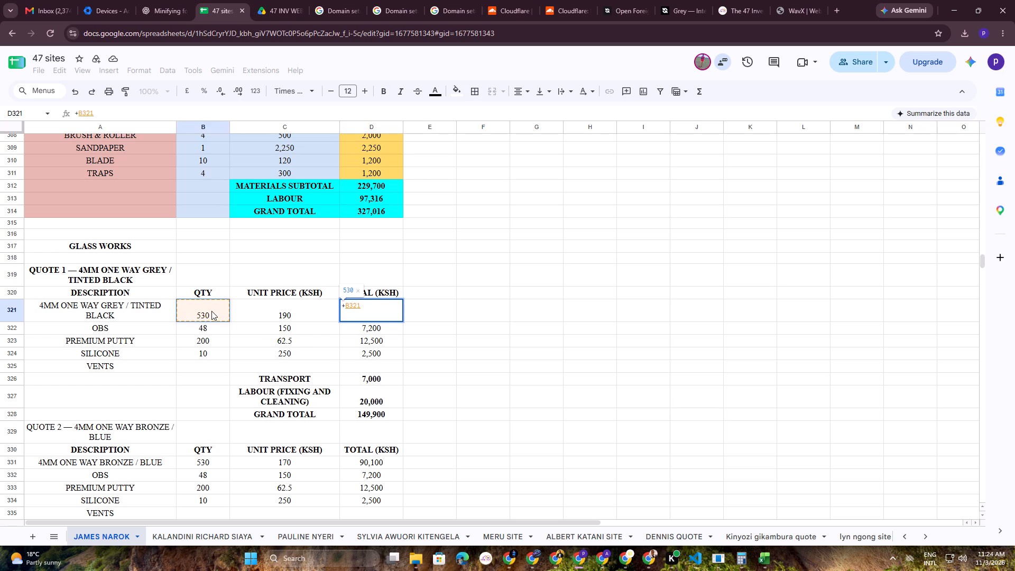
pyautogui.press('*')
pyautogui.click(251, 308)
pyautogui.press('Return')
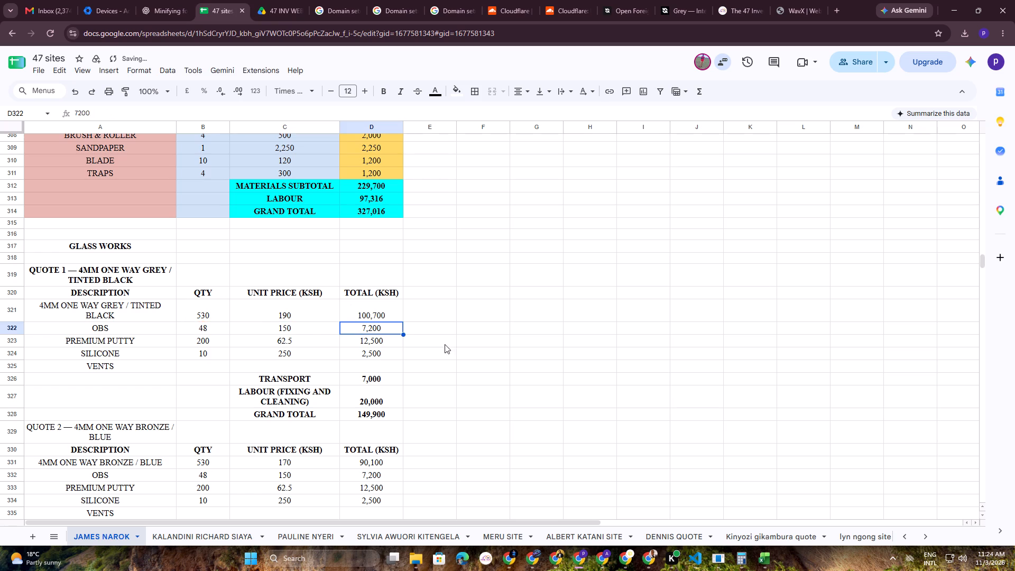
pyautogui.click(391, 311)
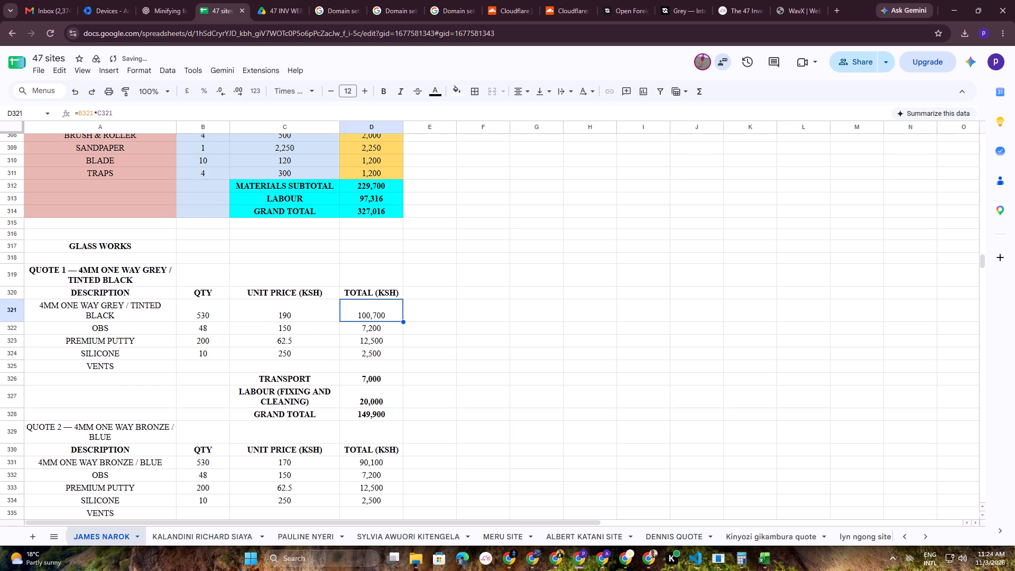
pyautogui.moveTo(403, 320); pyautogui.dragTo(403, 354)
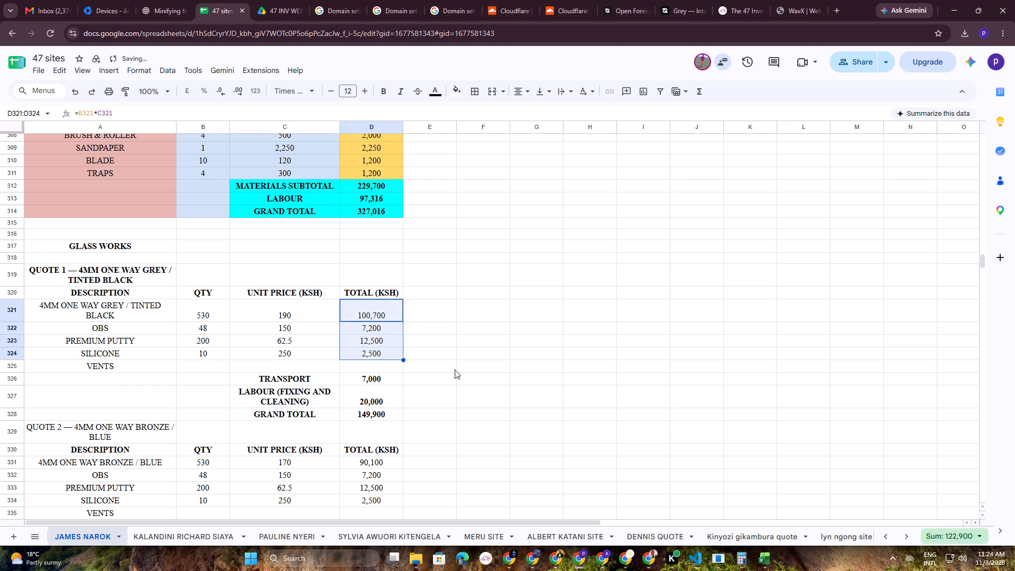
pyautogui.click(457, 370)
pyautogui.doubleClick(371, 343)
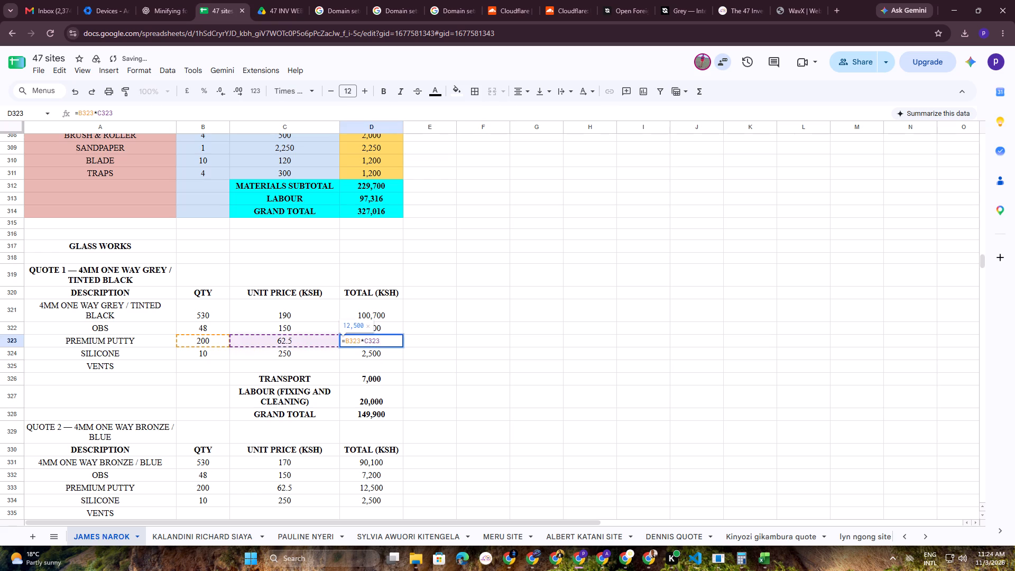
pyautogui.press('Escape')
# Insert one blank row above Quote 1's TRANSPORT row, at row 326.
pyautogui.click(376, 376)
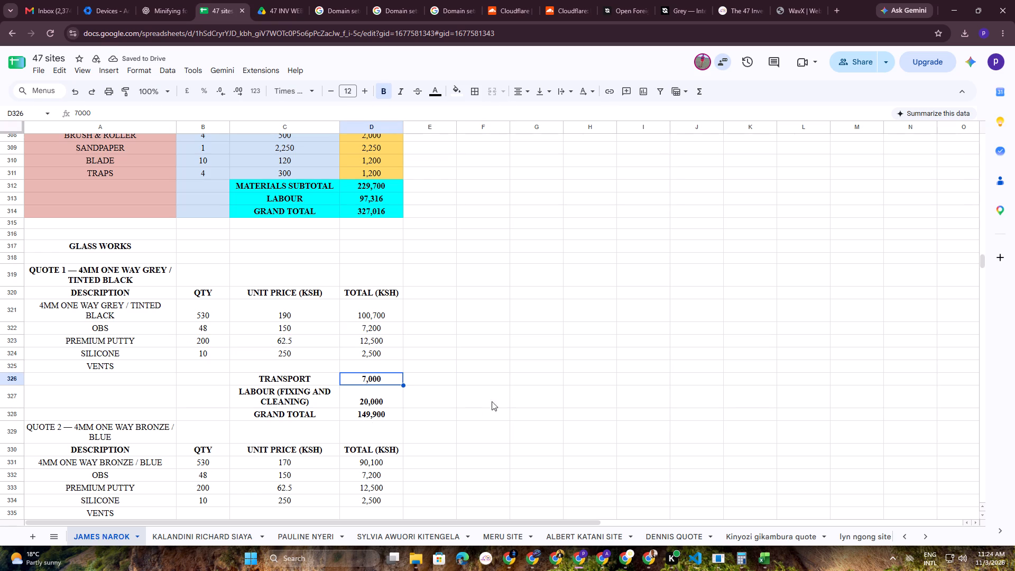
pyautogui.click(518, 400)
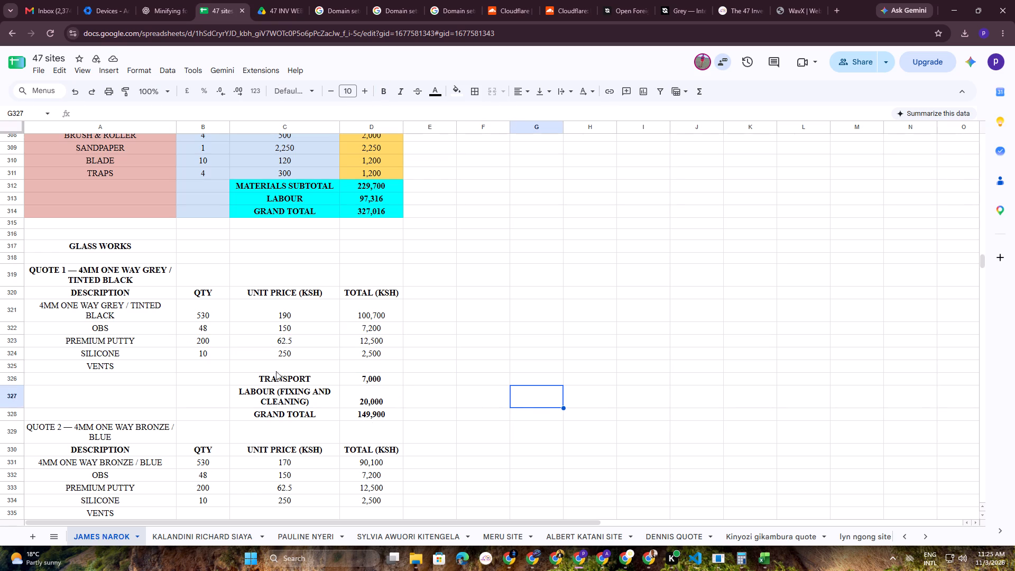
pyautogui.click(16, 381)
pyautogui.rightClick(16, 381)
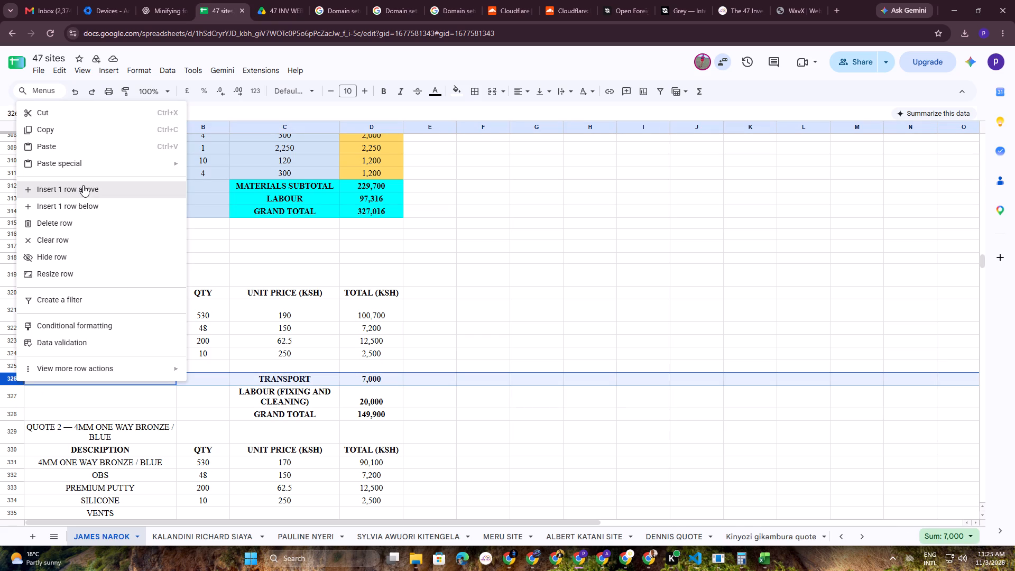
pyautogui.click(83, 185)
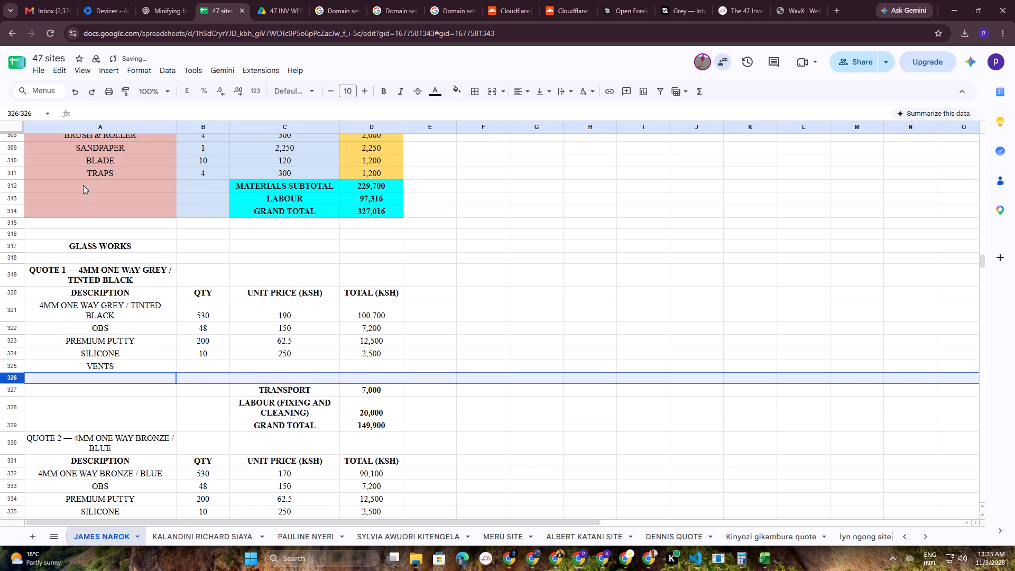
pyautogui.click(566, 406)
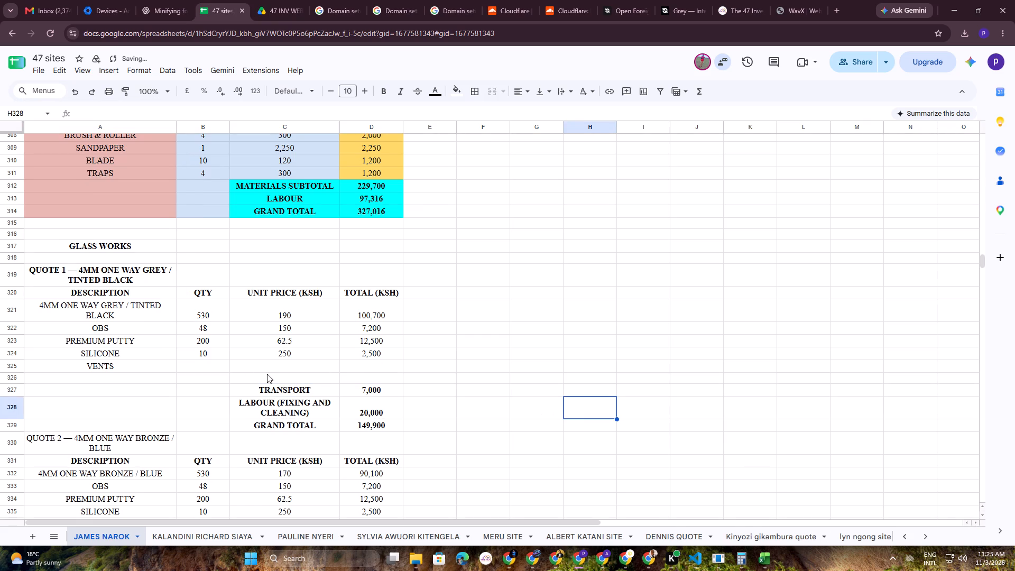
# Label the new row MATERIALS in C326, above Quote 1's TRANSPORT label.
pyautogui.click(267, 374)
pyautogui.write('MATERIAL')
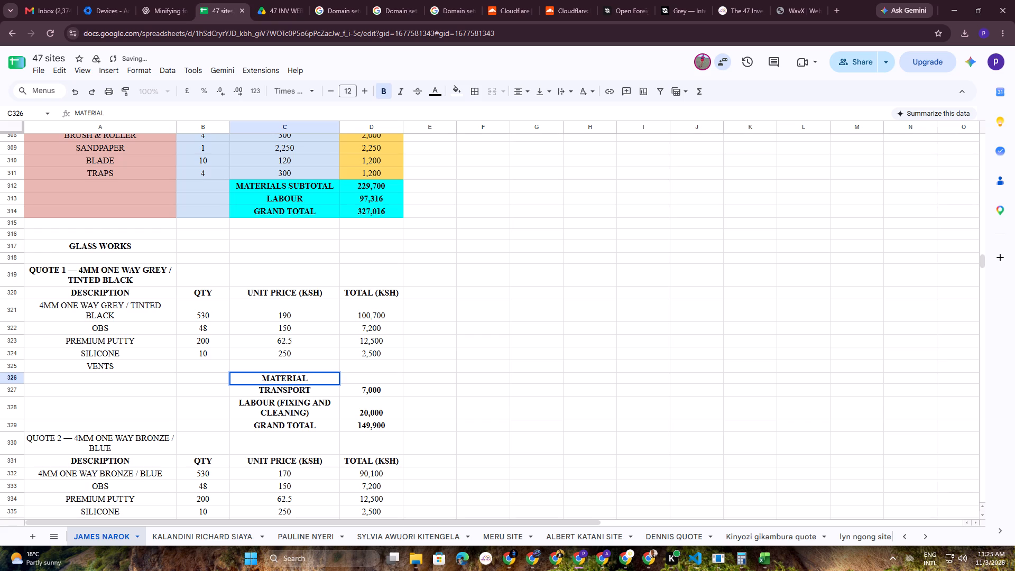
pyautogui.press('s')
pyautogui.press('space')
pyautogui.write('TOTAL')
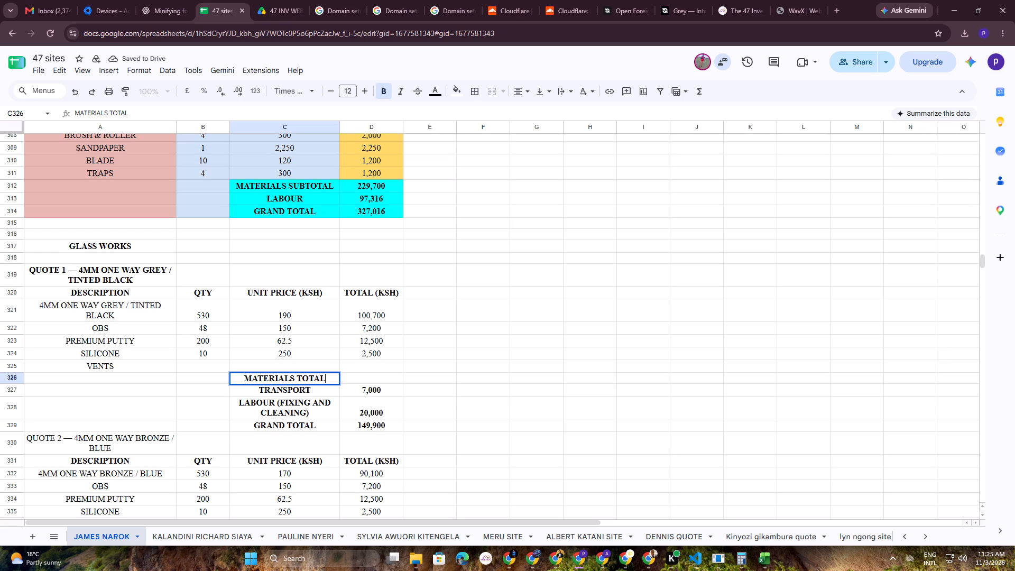
pyautogui.press('BackSpace')
pyautogui.press('BackSpace')
pyautogui.press('BackSpace')
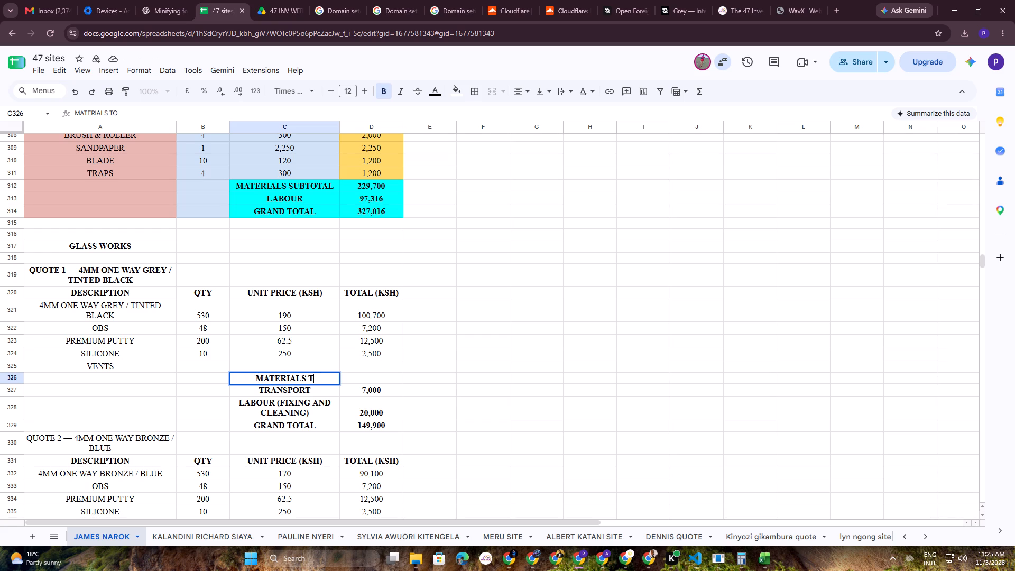
pyautogui.press('BackSpace')
pyautogui.press('BackSpace')
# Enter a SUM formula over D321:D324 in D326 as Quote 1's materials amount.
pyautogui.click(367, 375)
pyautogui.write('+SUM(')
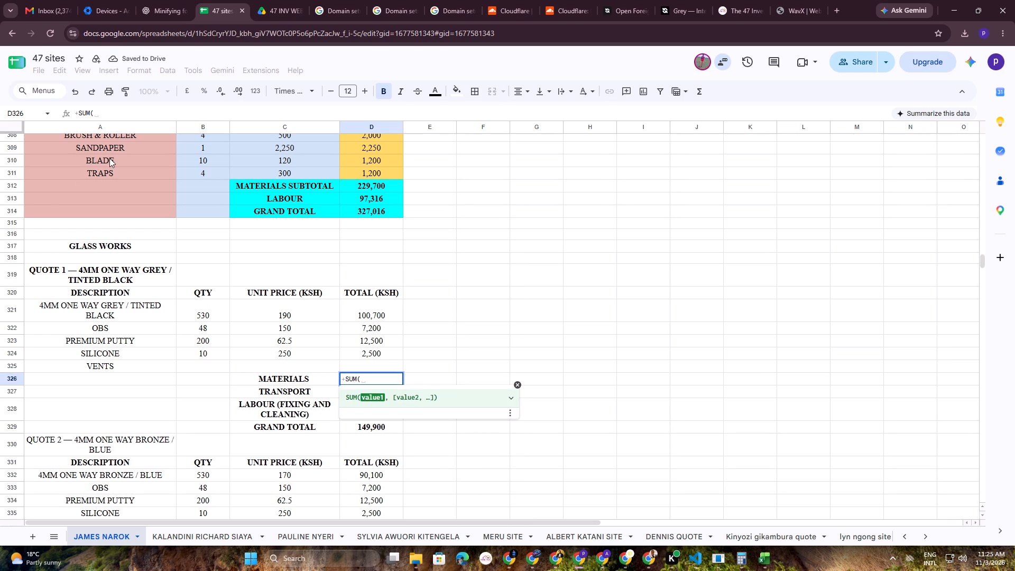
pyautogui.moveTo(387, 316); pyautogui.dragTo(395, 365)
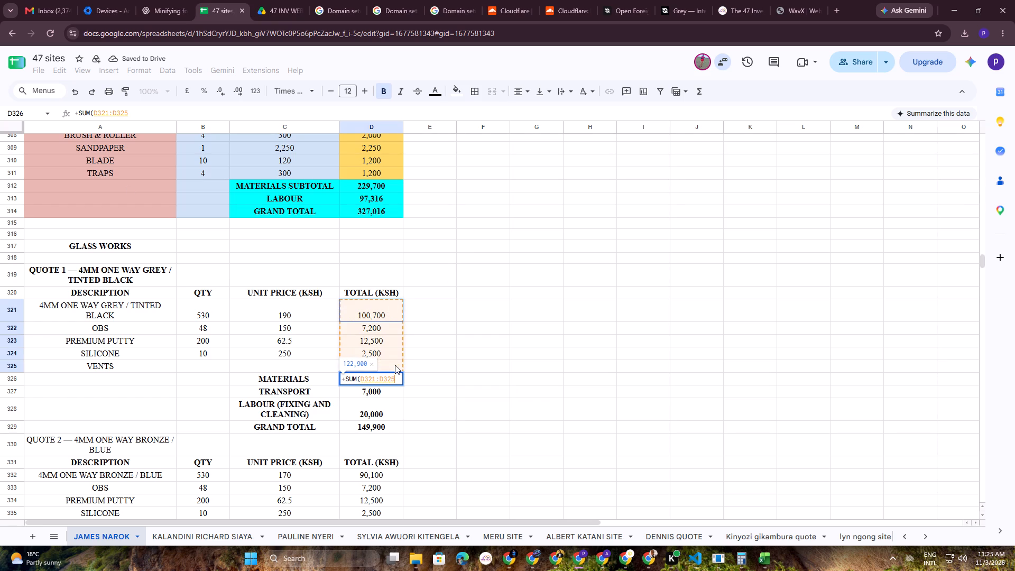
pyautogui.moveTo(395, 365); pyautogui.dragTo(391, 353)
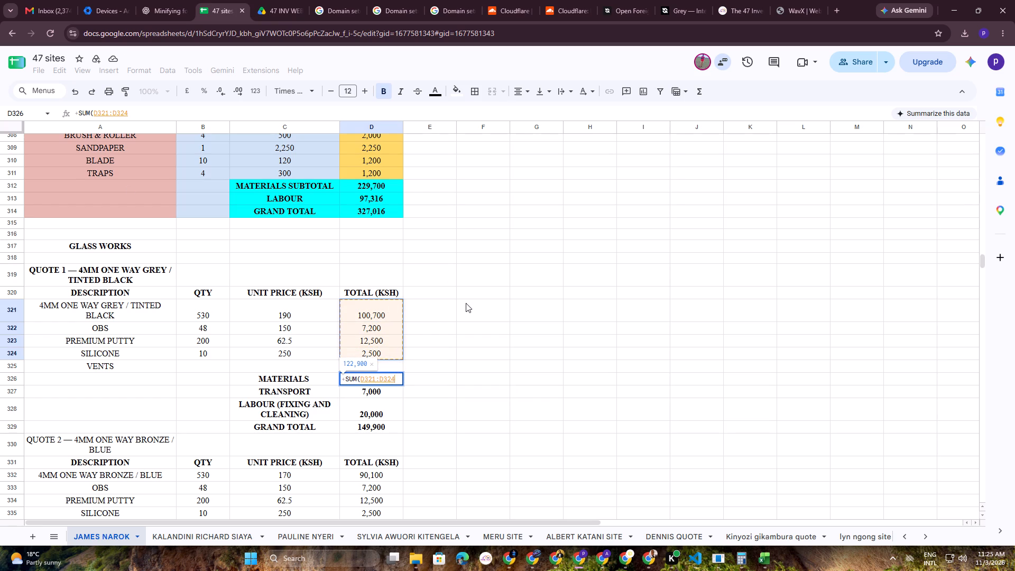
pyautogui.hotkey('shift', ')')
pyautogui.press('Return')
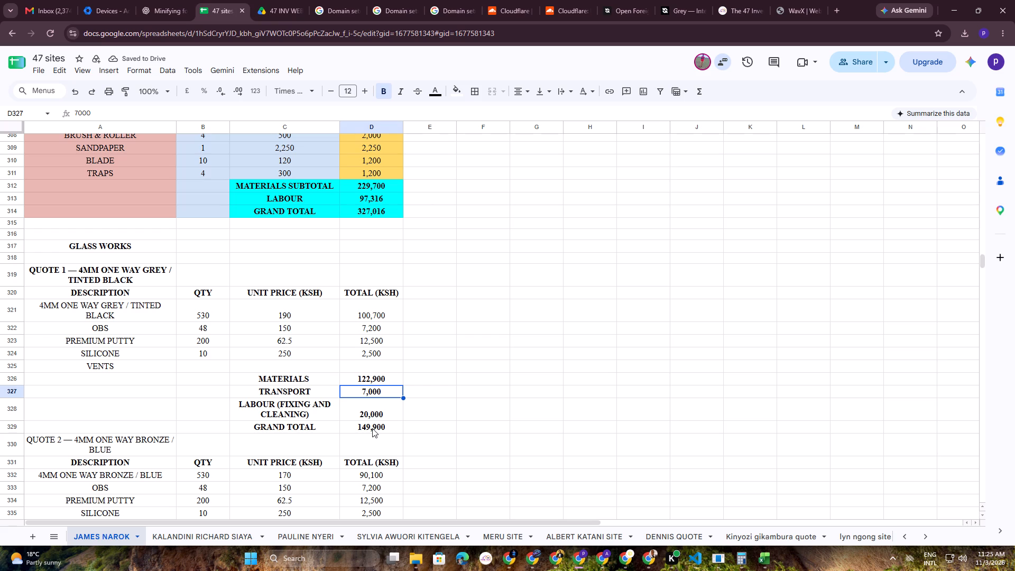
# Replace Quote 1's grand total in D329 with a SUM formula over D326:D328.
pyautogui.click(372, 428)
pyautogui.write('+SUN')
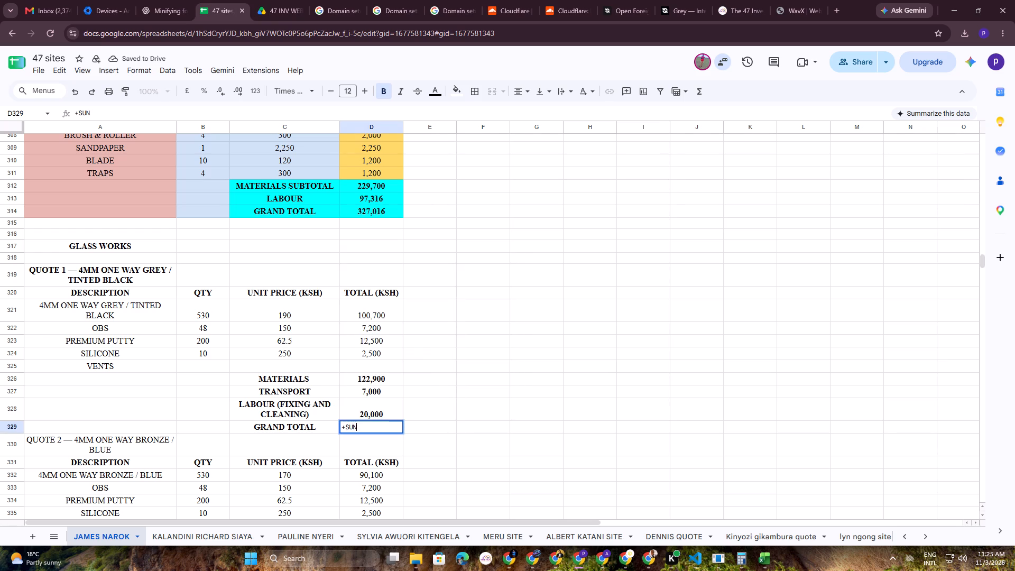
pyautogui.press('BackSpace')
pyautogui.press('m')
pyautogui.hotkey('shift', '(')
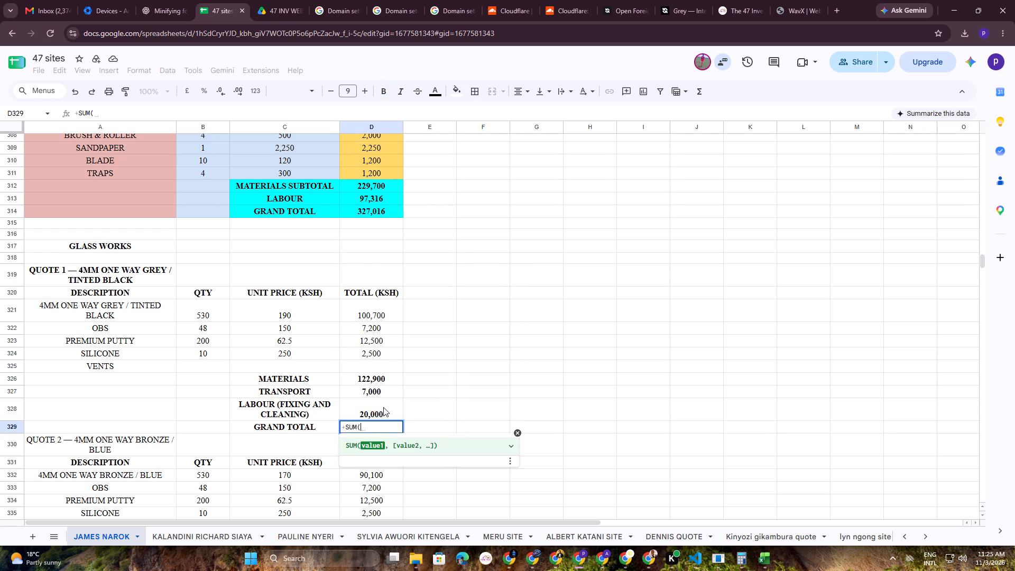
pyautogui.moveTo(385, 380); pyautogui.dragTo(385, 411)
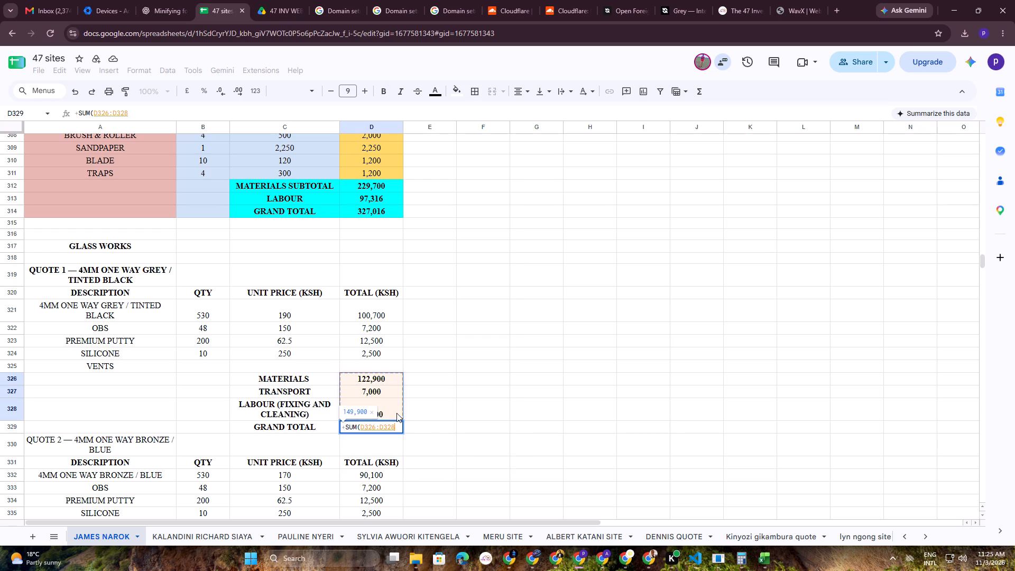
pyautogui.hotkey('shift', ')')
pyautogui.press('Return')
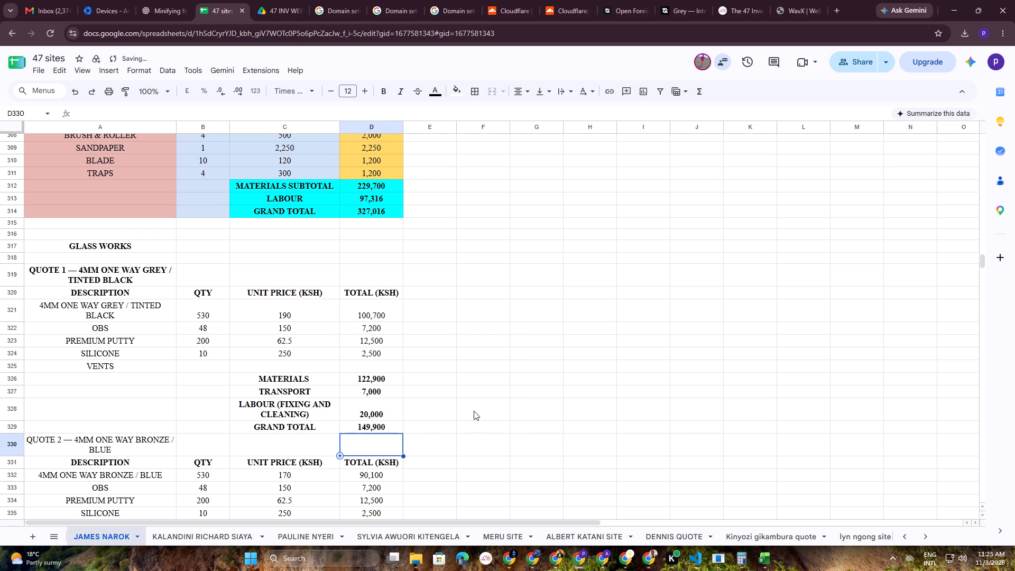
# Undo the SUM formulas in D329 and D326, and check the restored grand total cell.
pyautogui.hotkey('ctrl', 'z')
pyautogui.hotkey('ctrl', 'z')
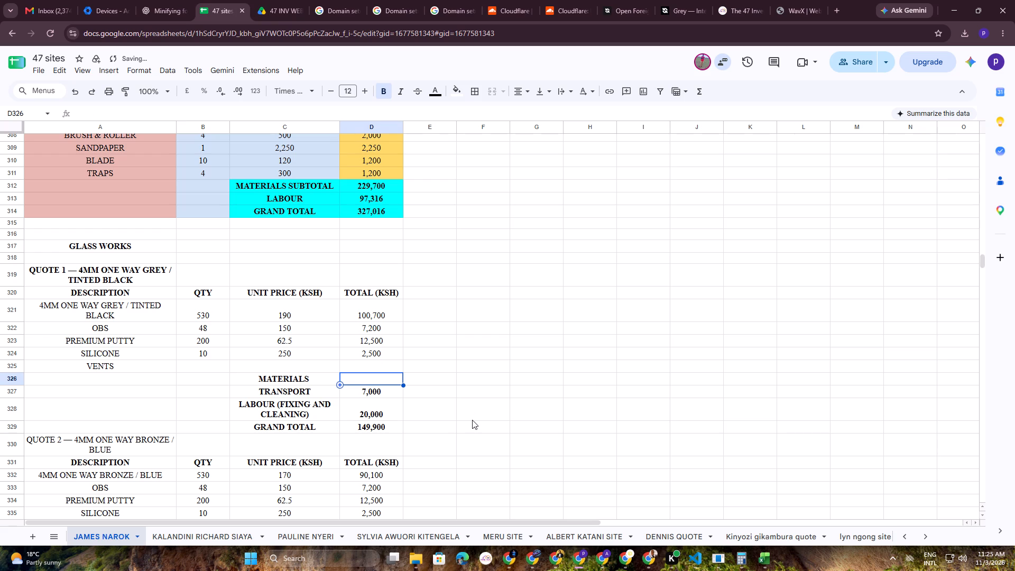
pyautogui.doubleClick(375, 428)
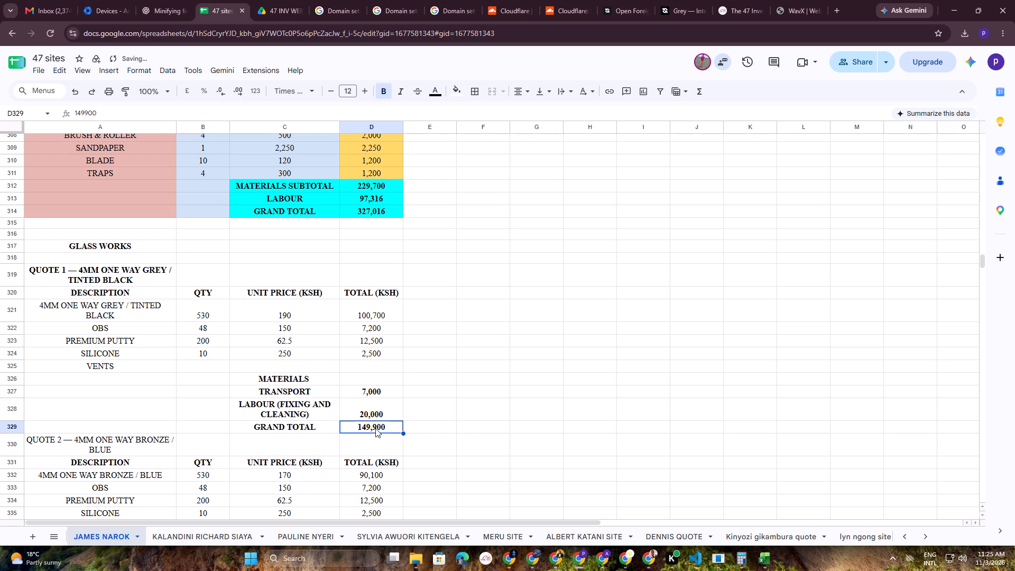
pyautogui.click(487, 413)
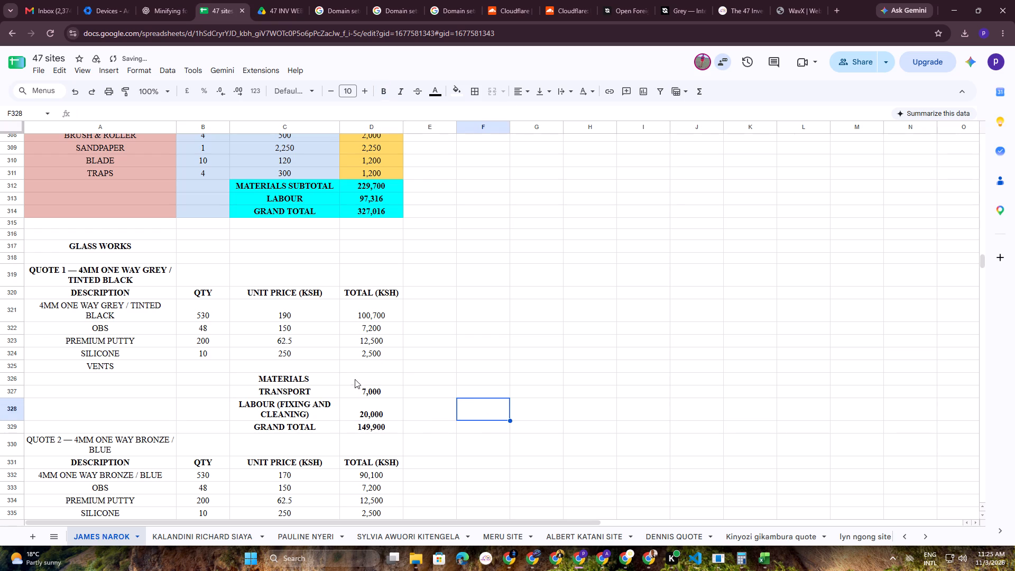
# Calculate Quote 1's materials amount in D326 as the SUM of D321:D324.
pyautogui.click(358, 378)
pyautogui.write('+SUM(')
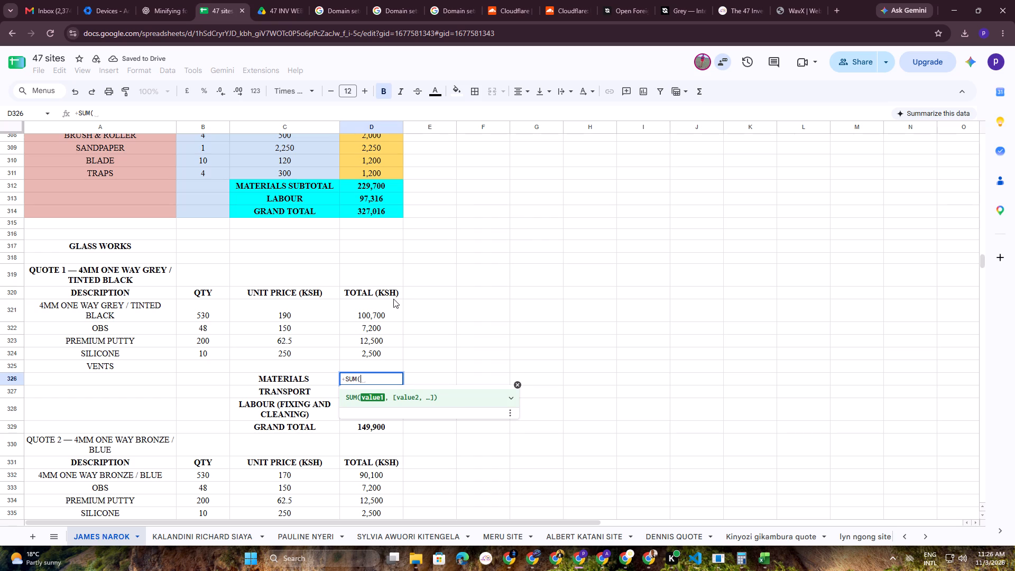
pyautogui.moveTo(392, 310); pyautogui.dragTo(393, 349)
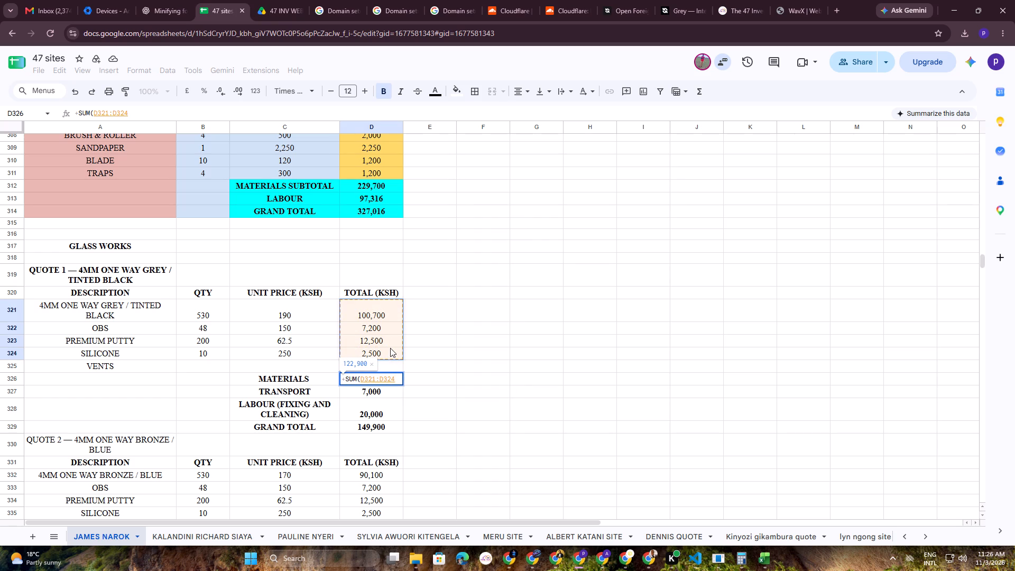
pyautogui.hotkey('shift', ')')
pyautogui.press('Return')
# Replace Quote 1's grand total in D329 with a SUM formula over D326:D328.
pyautogui.click(381, 421)
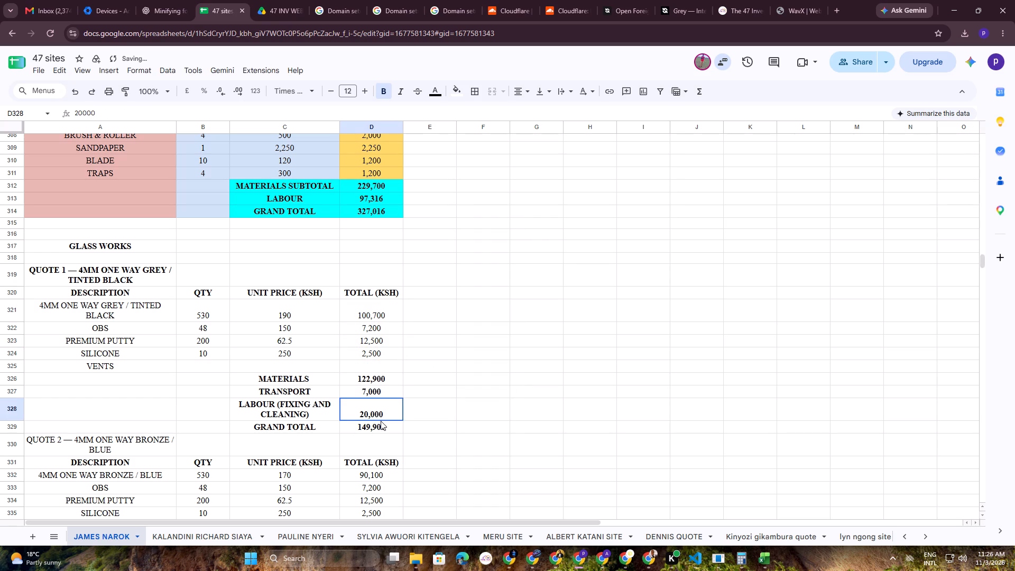
pyautogui.click(370, 430)
pyautogui.write('+SUM(')
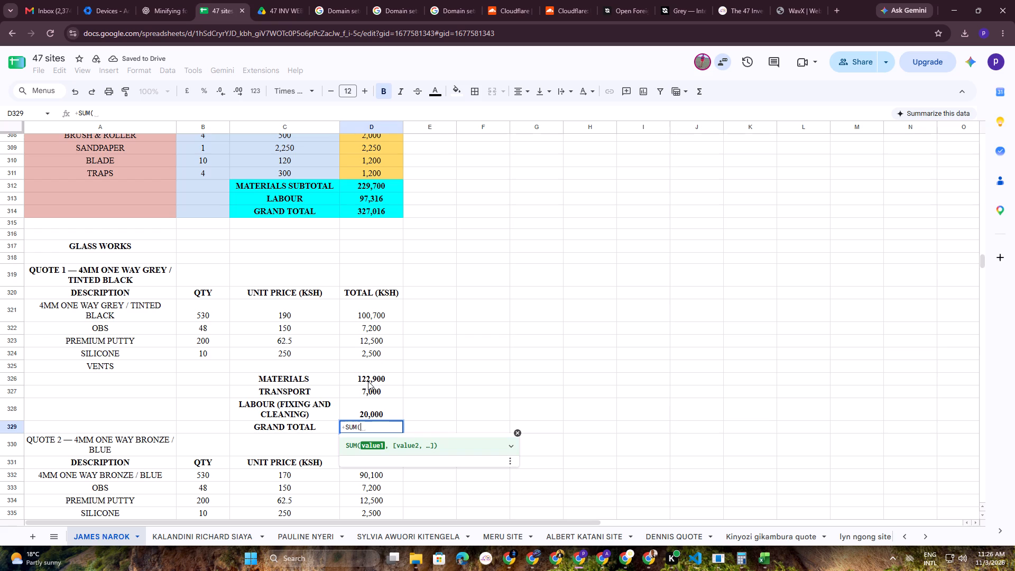
pyautogui.moveTo(374, 377); pyautogui.dragTo(385, 408)
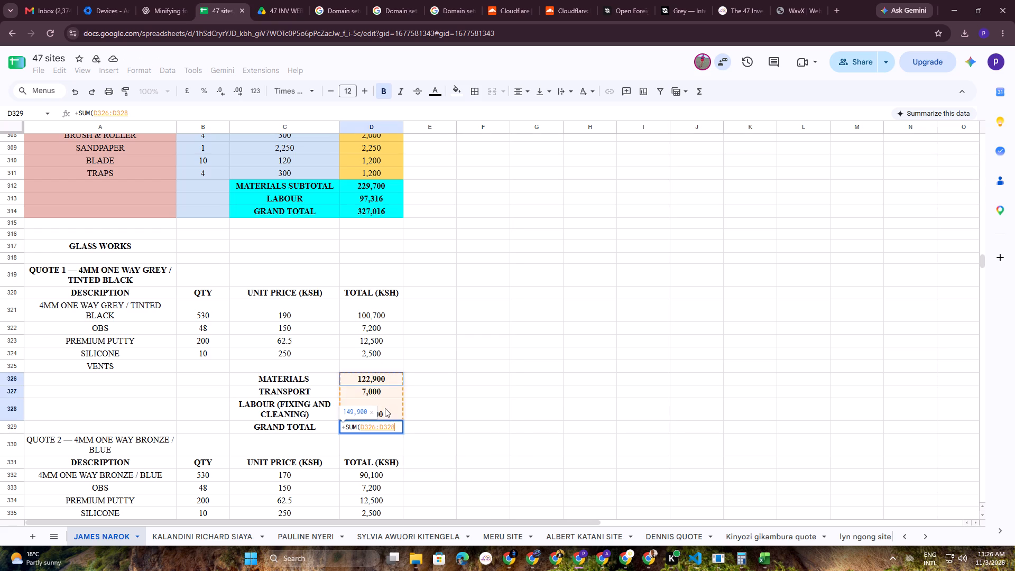
pyautogui.moveTo(385, 408); pyautogui.dragTo(390, 411)
pyautogui.hotkey('shift', ')')
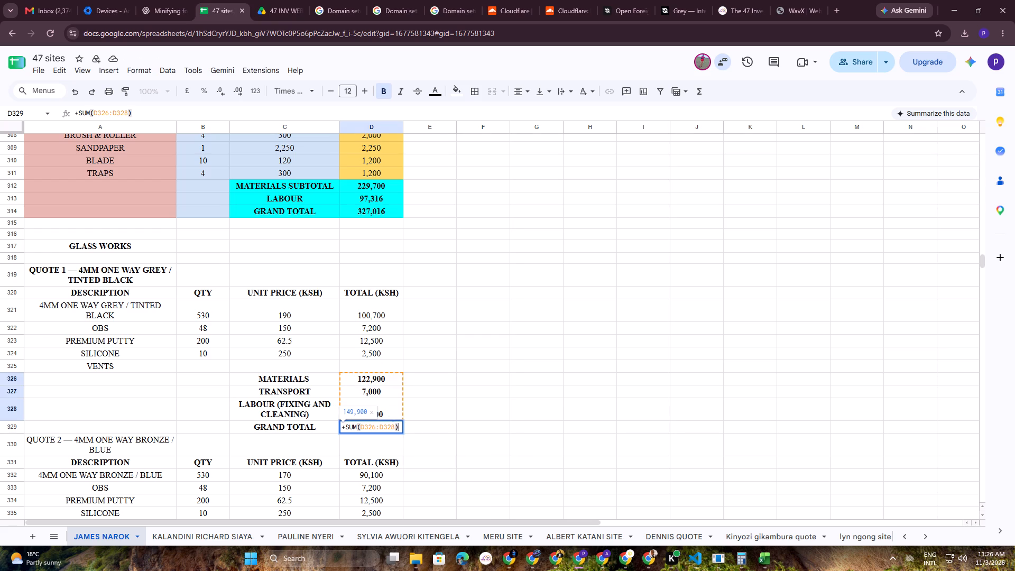
pyautogui.press('Return')
# Set the vertical alignment of Quote 1's summary amounts in D326:D329 to middle.
pyautogui.moveTo(371, 378); pyautogui.dragTo(371, 404)
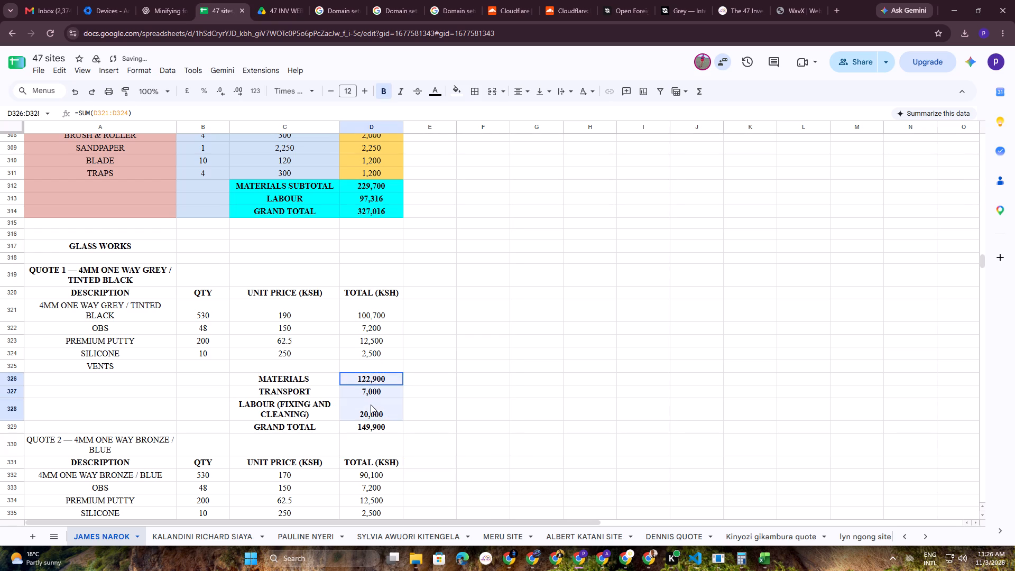
pyautogui.moveTo(371, 404); pyautogui.dragTo(371, 421)
pyautogui.click(547, 91)
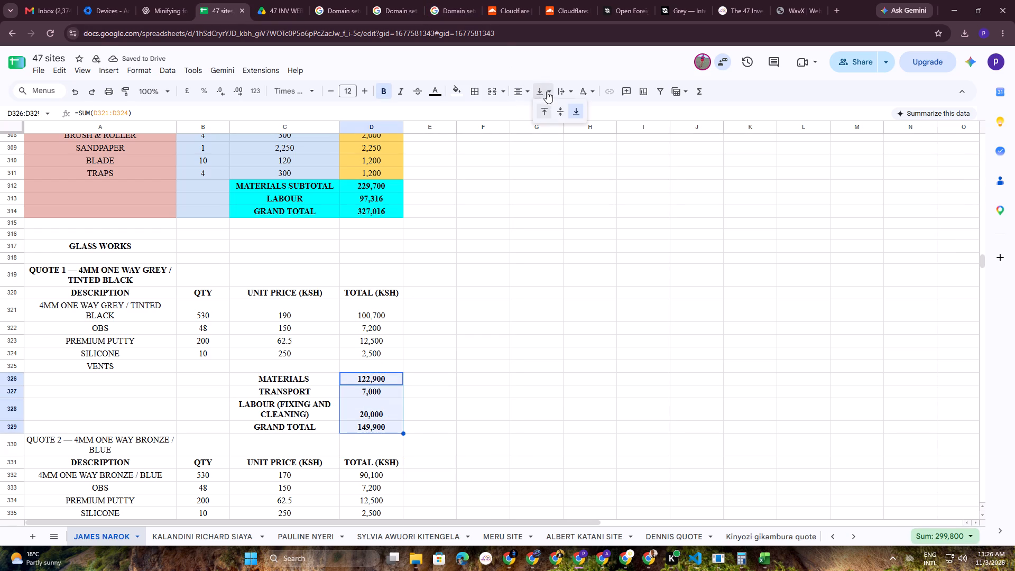
pyautogui.click(560, 108)
pyautogui.click(582, 345)
# Replace Quote 2's 4MM ONE WAY BRONZE / BLUE total in D332 with a formula multiplying B332 by C332, and check it.
pyautogui.scroll(1, 483, 290)
pyautogui.scroll(-1, 483, 290)
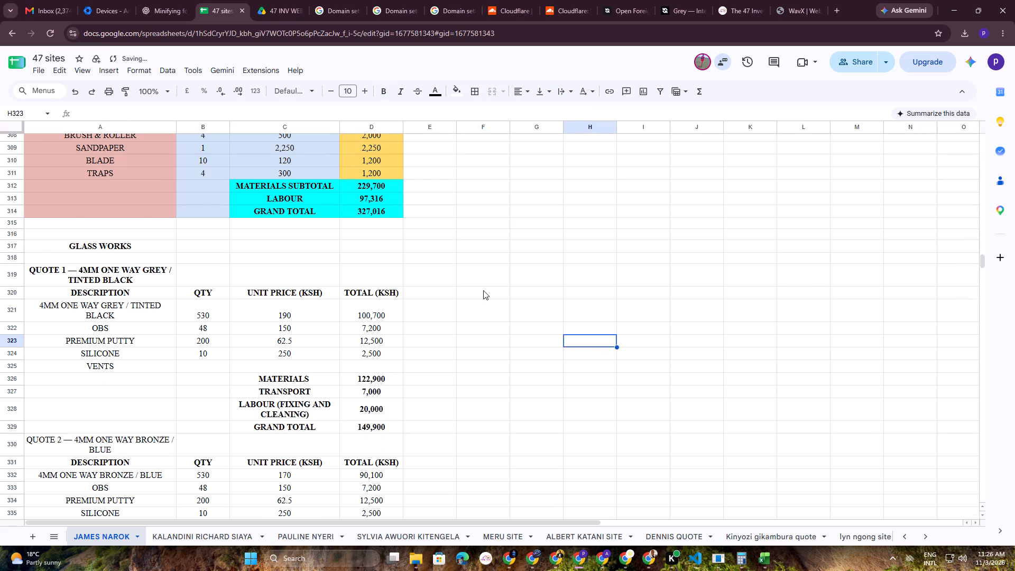
pyautogui.scroll(-1, 483, 290)
pyautogui.scroll(3, 393, 309)
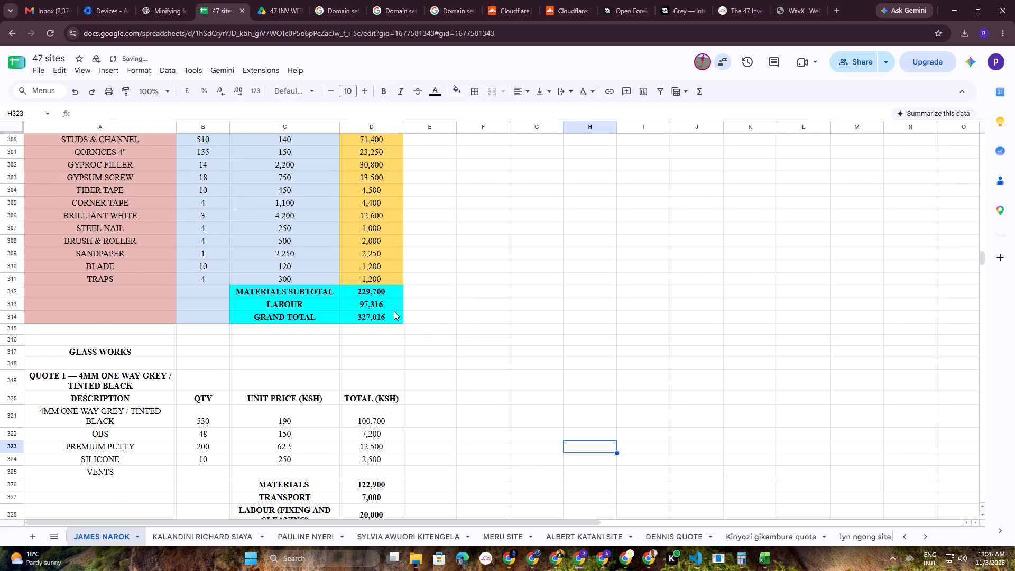
pyautogui.scroll(1, 402, 323)
pyautogui.scroll(-7, 405, 323)
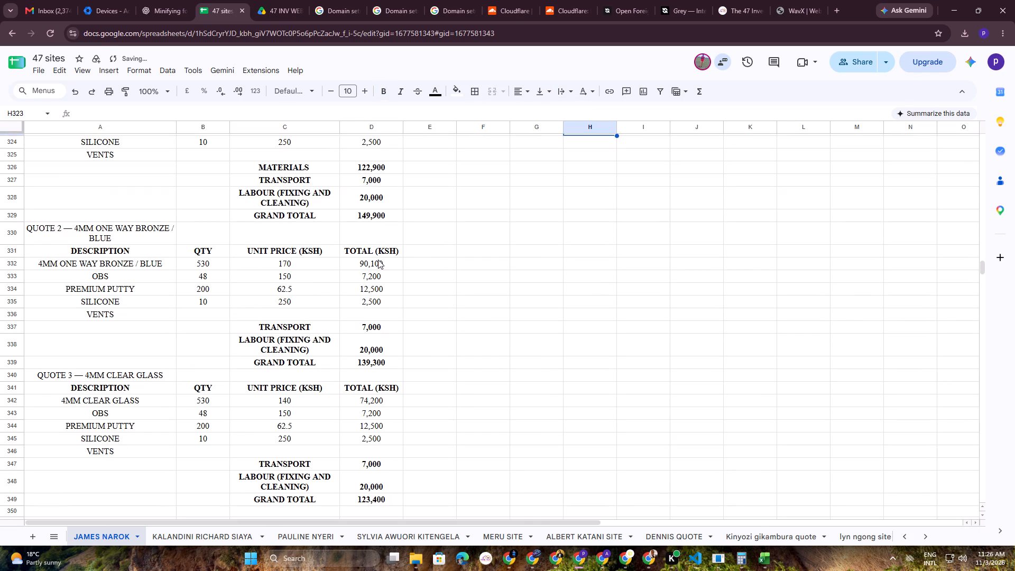
pyautogui.click(378, 260)
pyautogui.press('+')
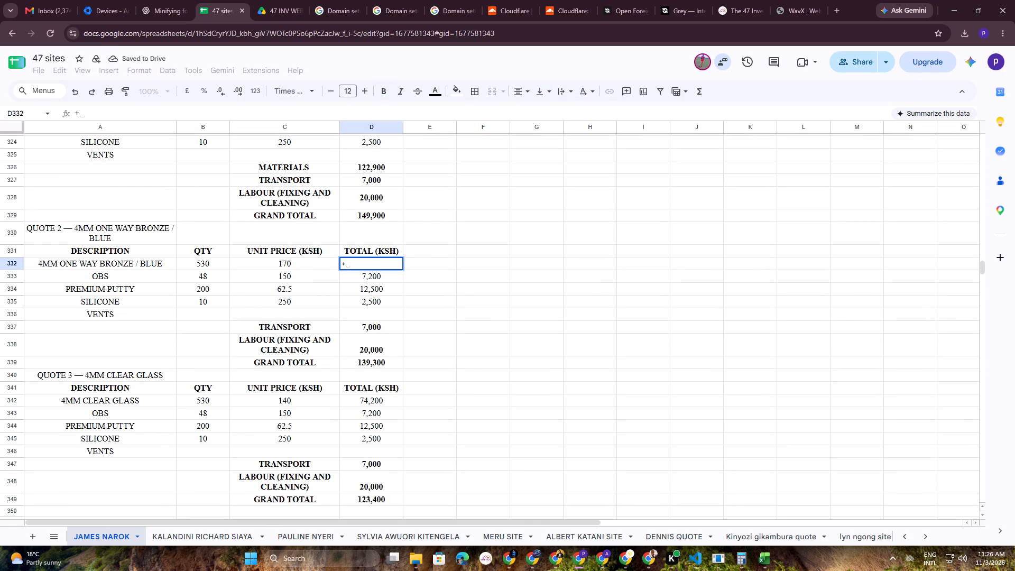
pyautogui.click(205, 262)
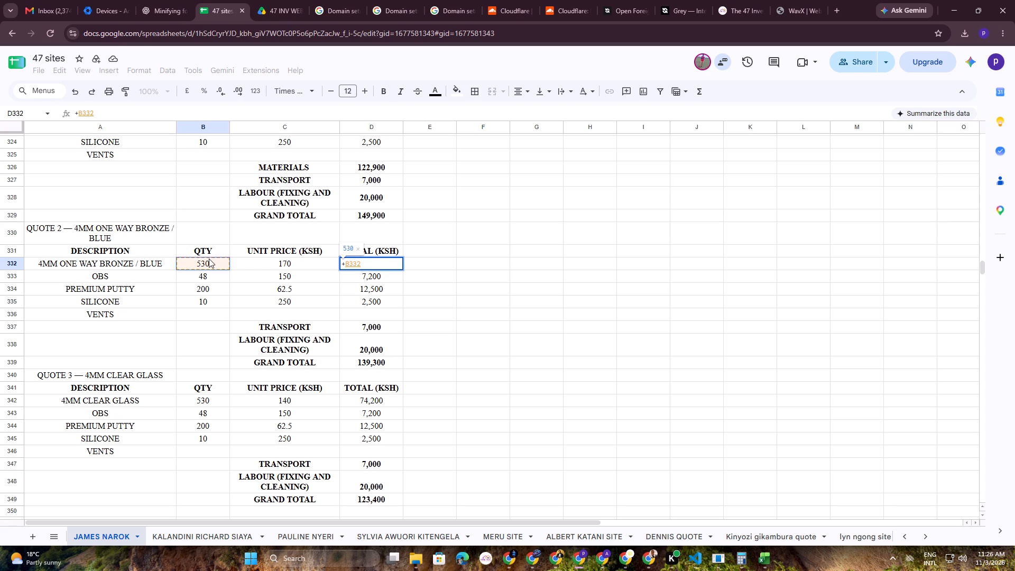
pyautogui.press('*')
pyautogui.click(259, 264)
pyautogui.press('Return')
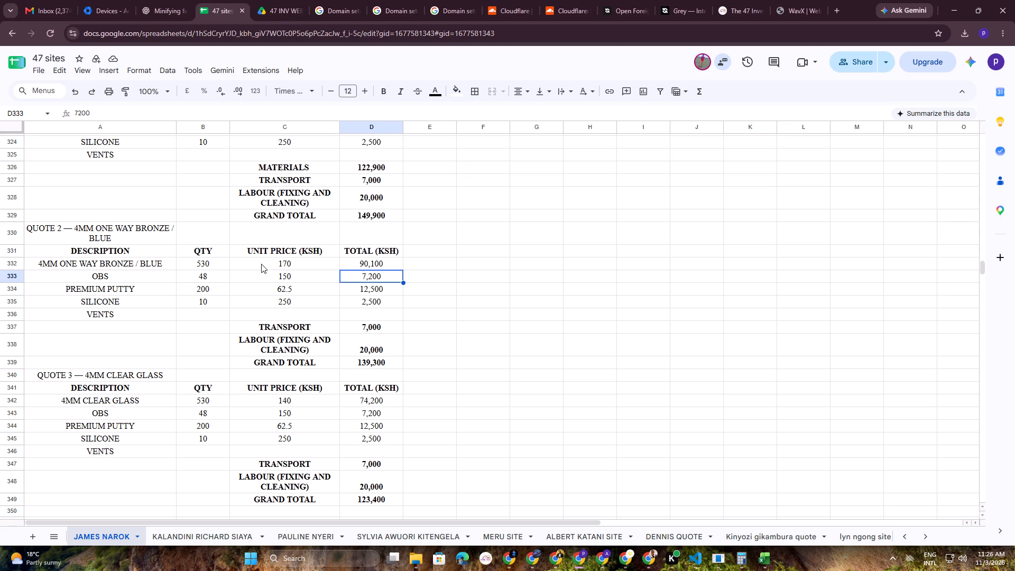
pyautogui.click(593, 385)
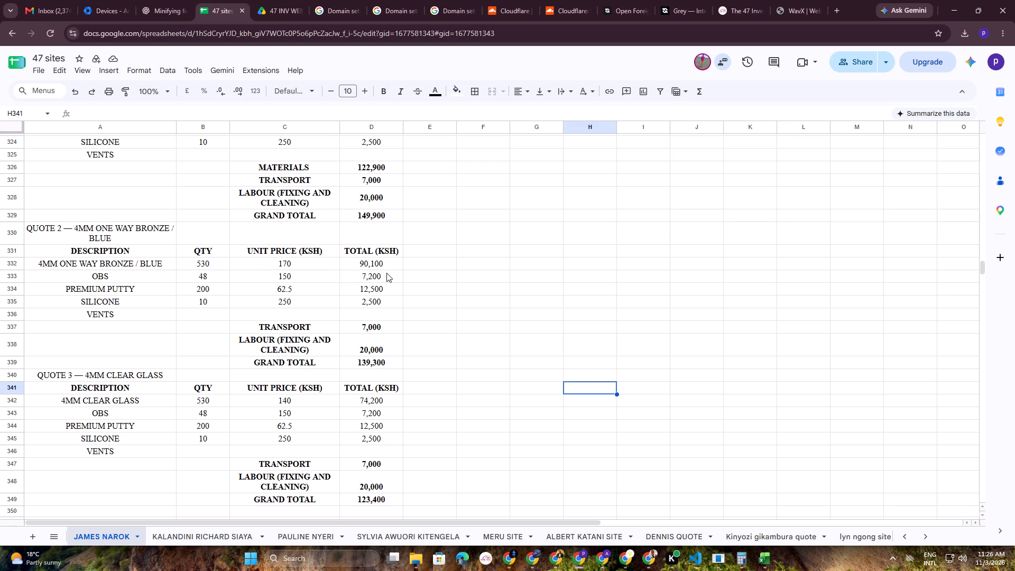
pyautogui.doubleClick(383, 266)
pyautogui.press('Escape')
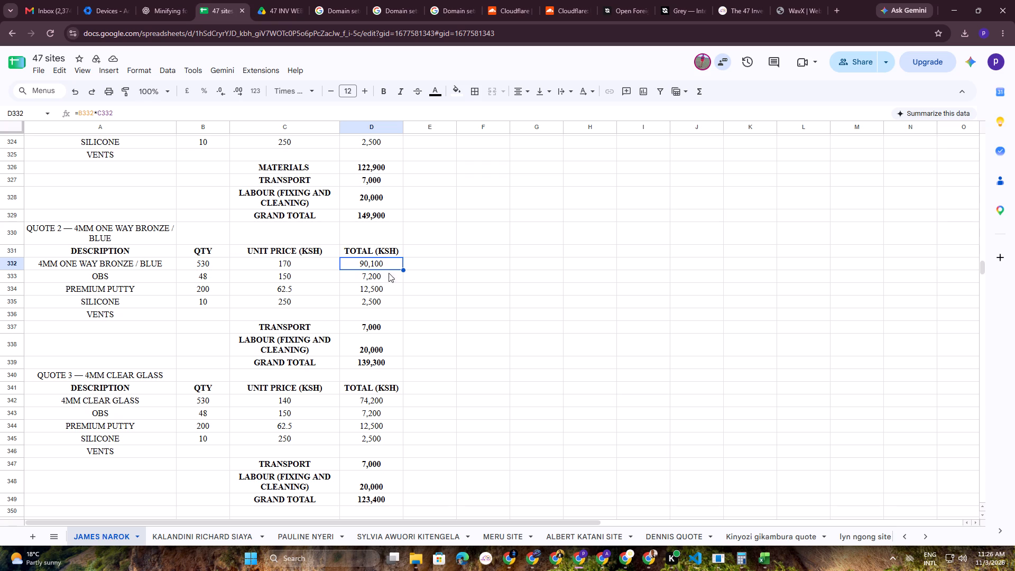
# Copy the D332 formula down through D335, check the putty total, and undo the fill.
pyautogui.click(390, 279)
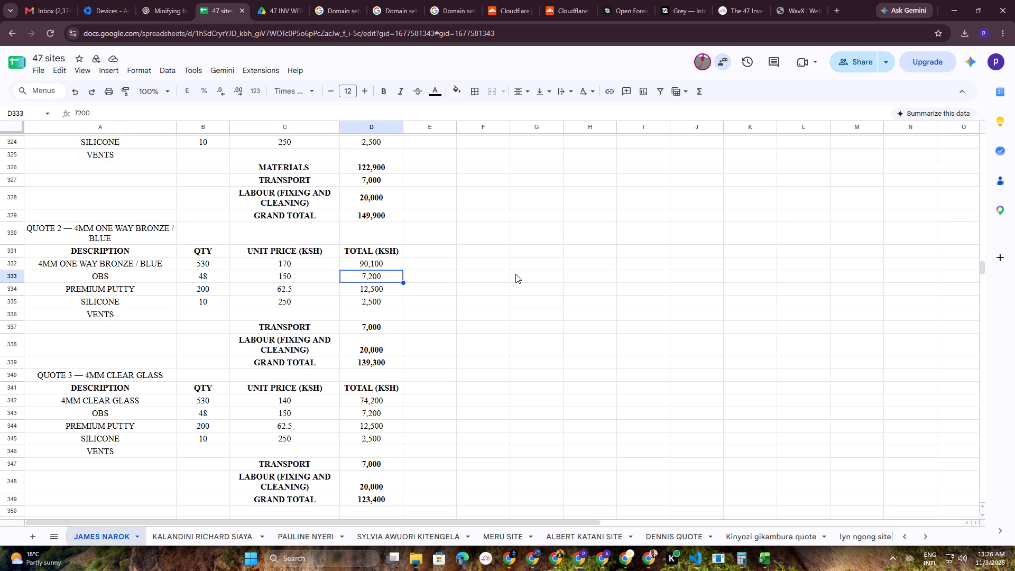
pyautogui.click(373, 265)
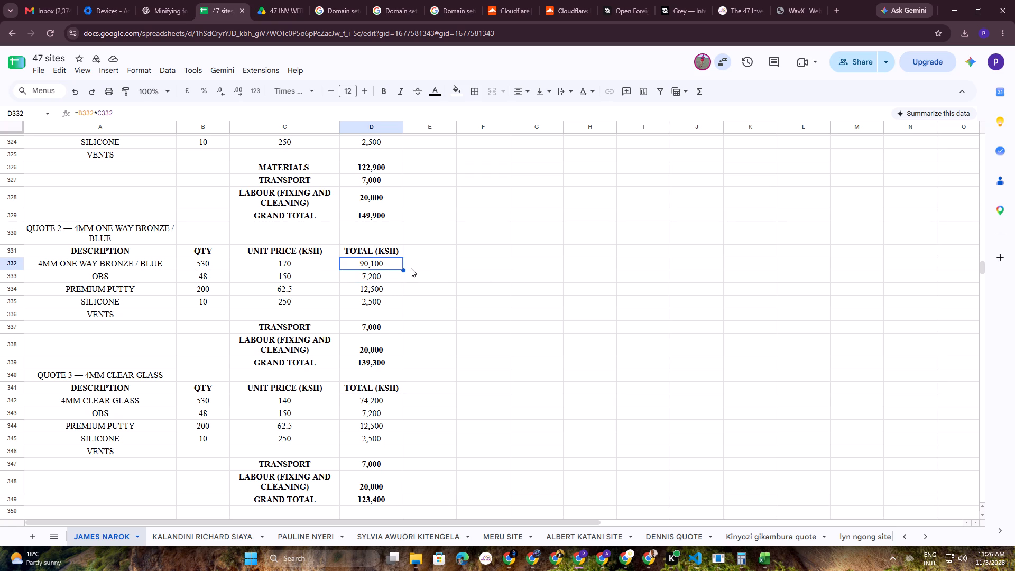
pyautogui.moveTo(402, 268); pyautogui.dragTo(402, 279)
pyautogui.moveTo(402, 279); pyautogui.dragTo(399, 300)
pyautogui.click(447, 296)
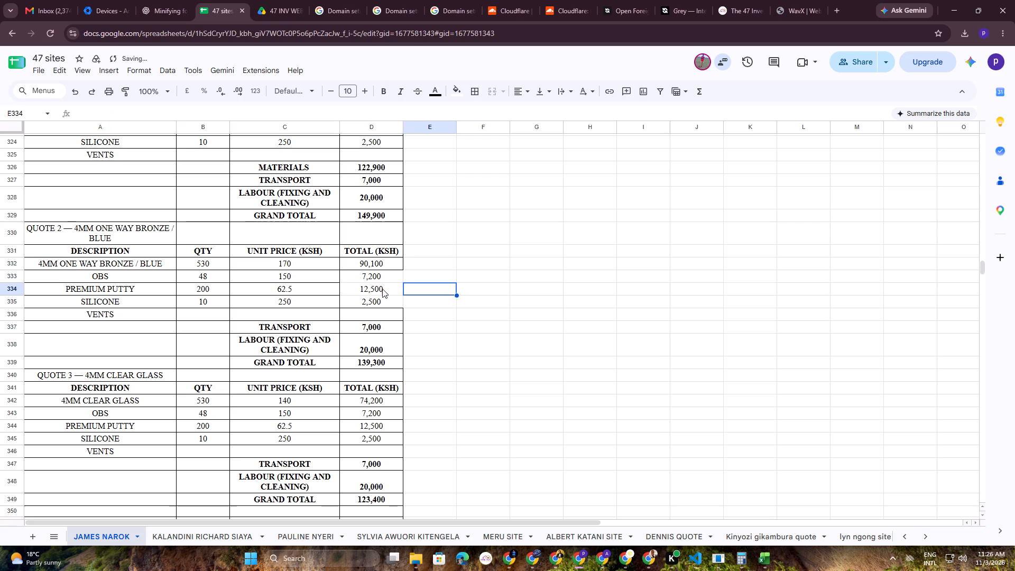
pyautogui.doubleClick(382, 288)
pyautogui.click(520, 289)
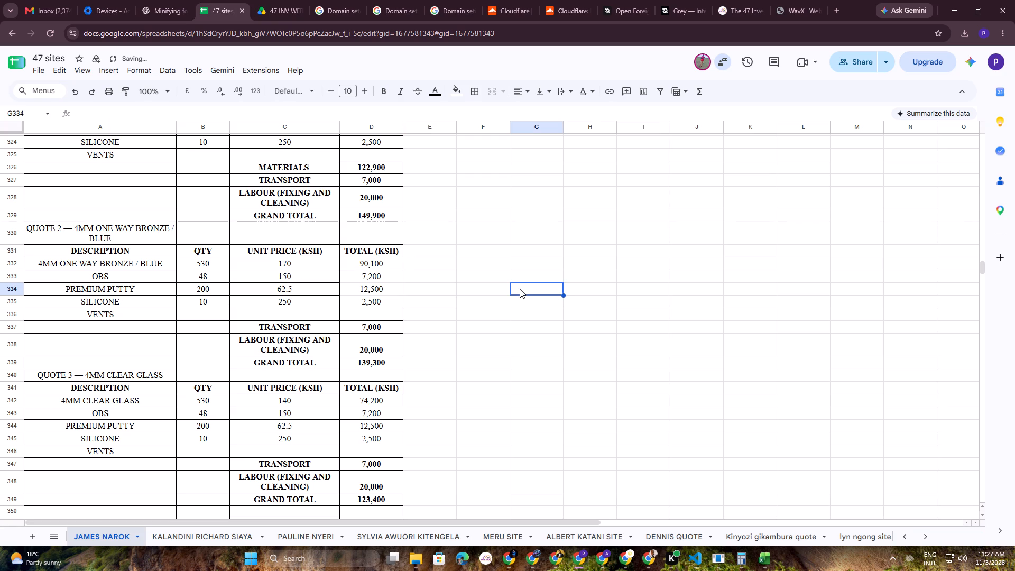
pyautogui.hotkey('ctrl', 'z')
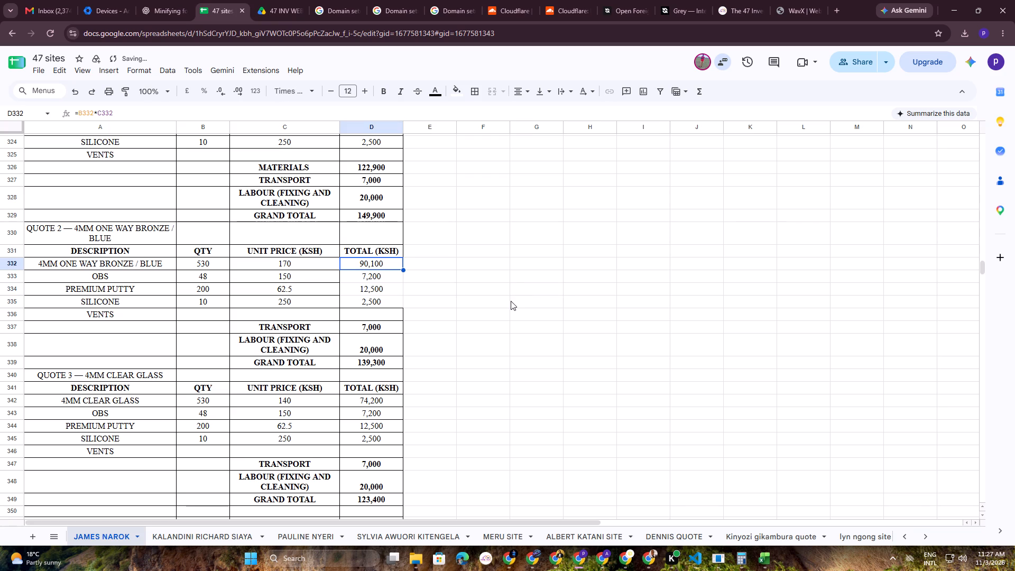
# Look over the gypsum tables and glass works quotes, comparing their layout, borders and cell colours.
pyautogui.scroll(-5, 511, 299)
pyautogui.scroll(15, 515, 305)
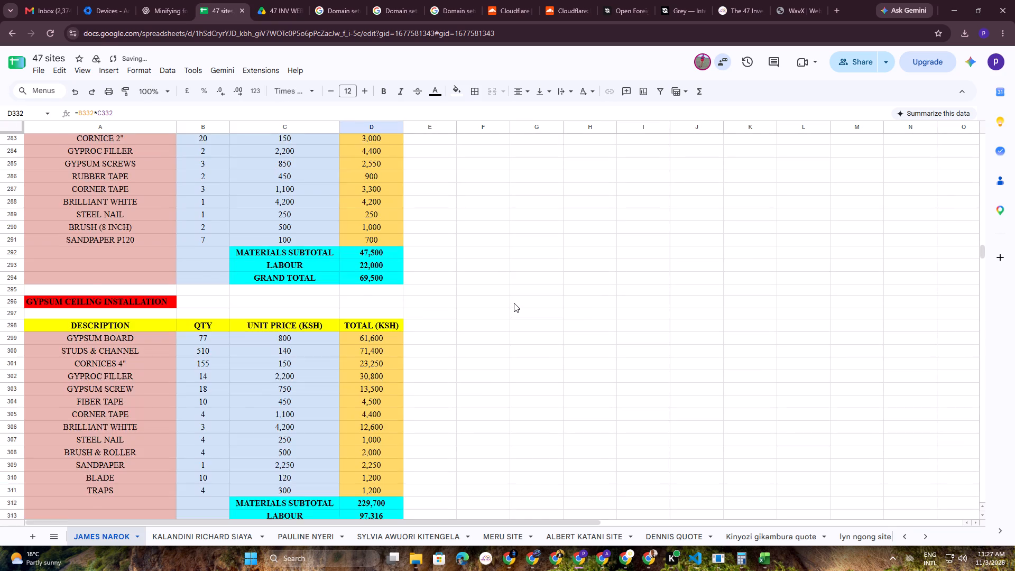
pyautogui.scroll(-2, 514, 303)
pyautogui.scroll(1, 514, 303)
pyautogui.scroll(-5, 514, 303)
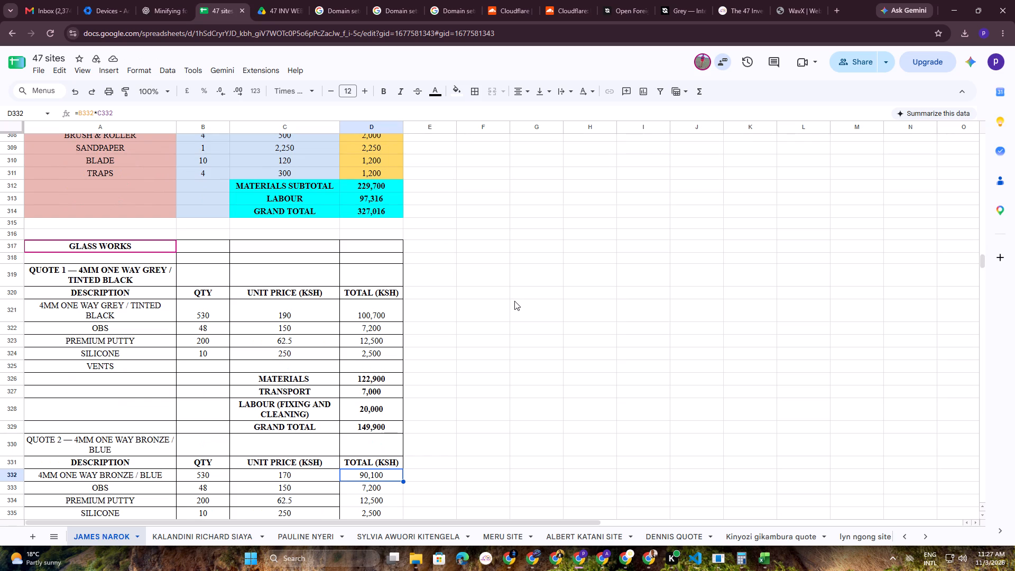
pyautogui.scroll(-2, 514, 301)
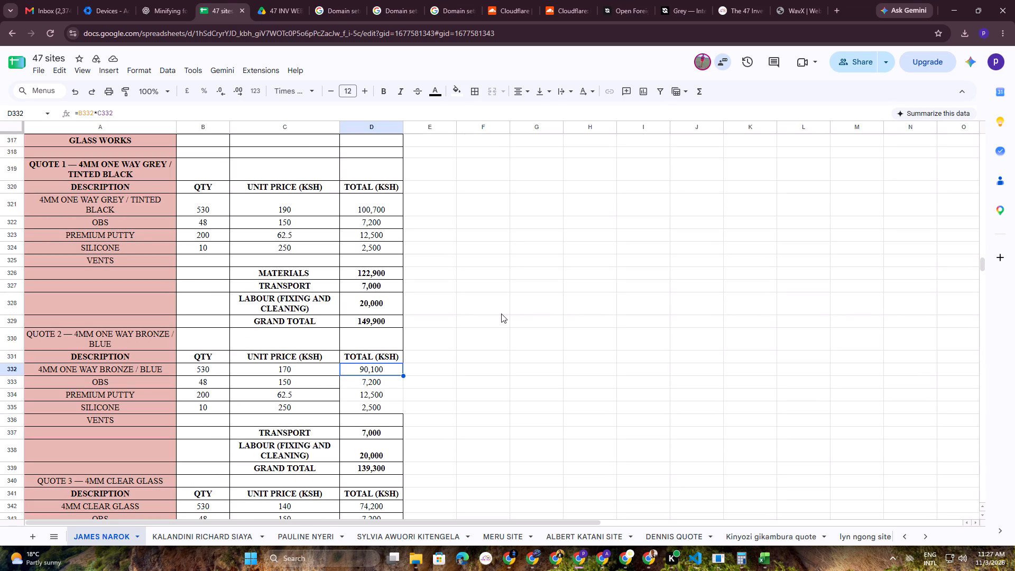
pyautogui.click(501, 314)
pyautogui.scroll(2, 262, 299)
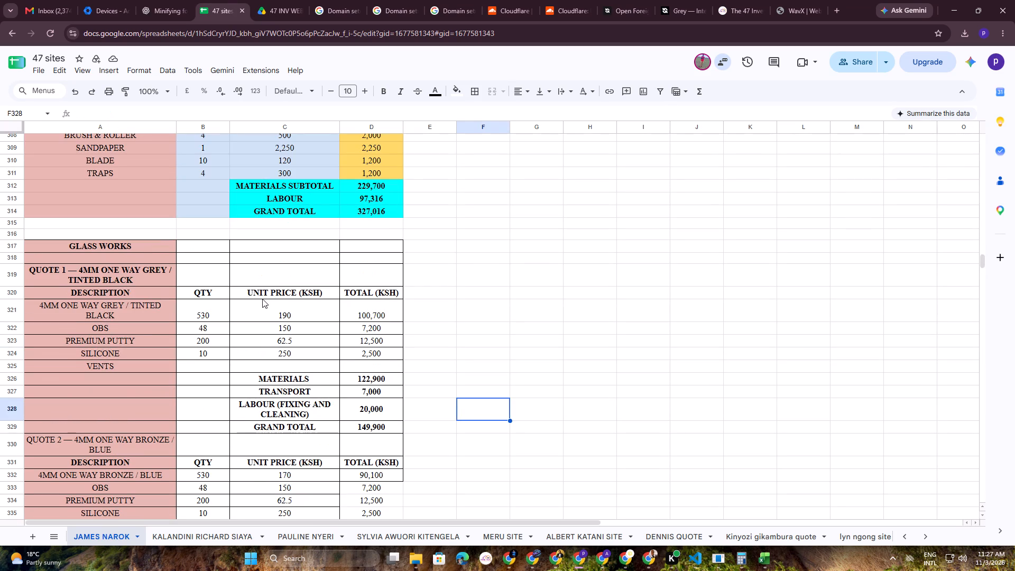
pyautogui.scroll(-3, 289, 296)
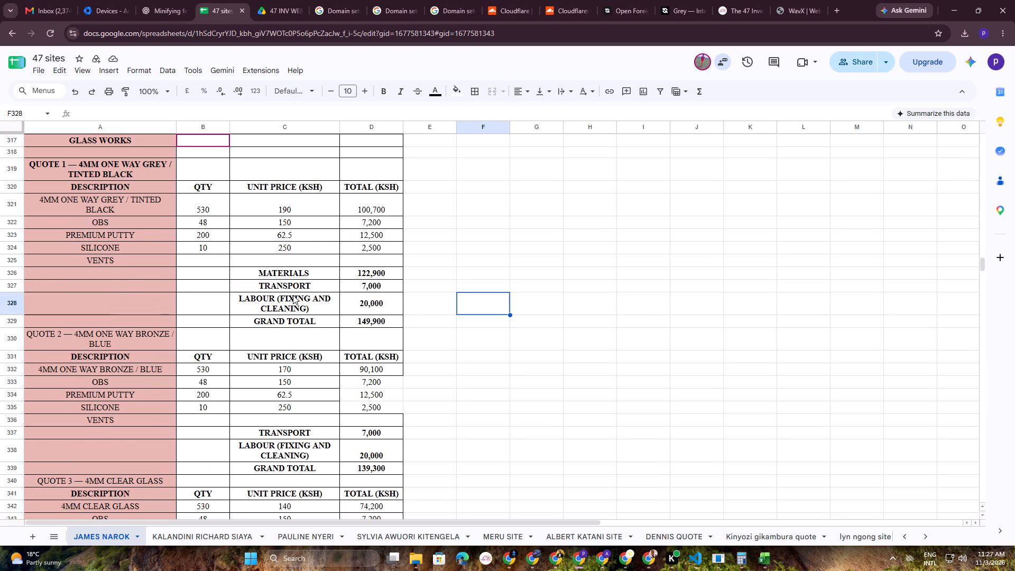
pyautogui.scroll(-1, 355, 335)
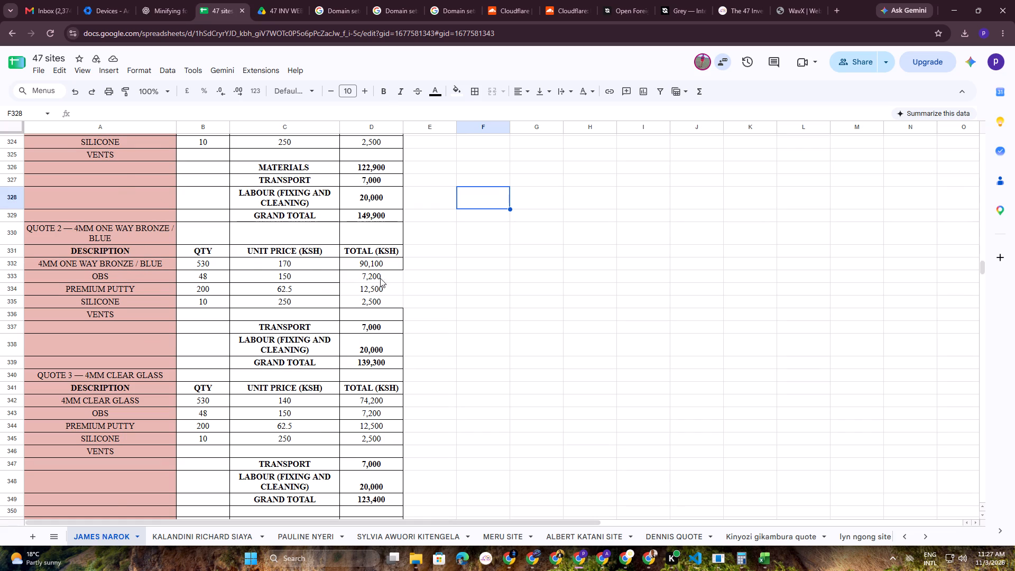
pyautogui.scroll(2, 426, 298)
pyautogui.scroll(-1, 427, 298)
pyautogui.scroll(2, 427, 298)
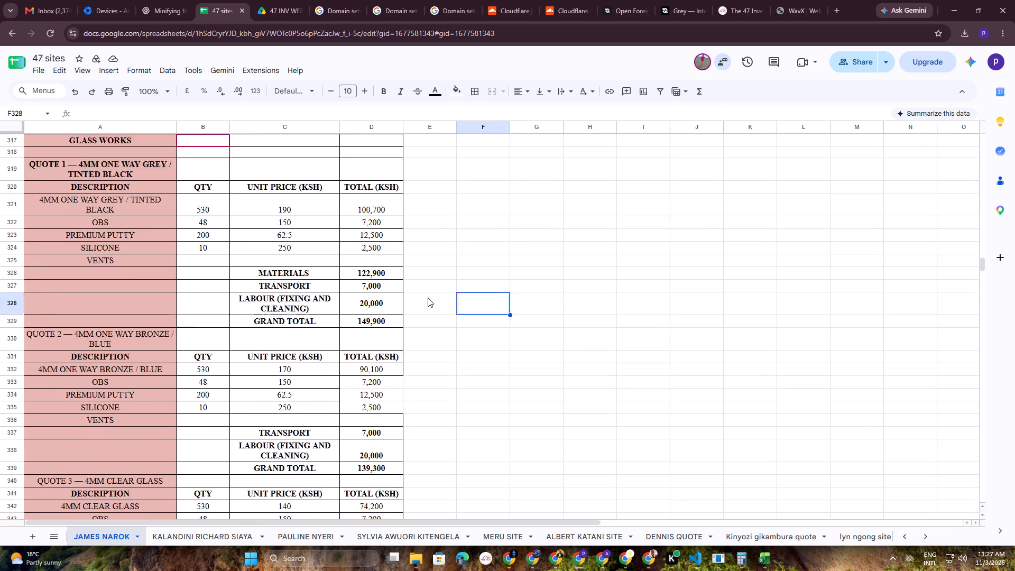
pyautogui.scroll(-1, 540, 335)
pyautogui.scroll(-1, 422, 391)
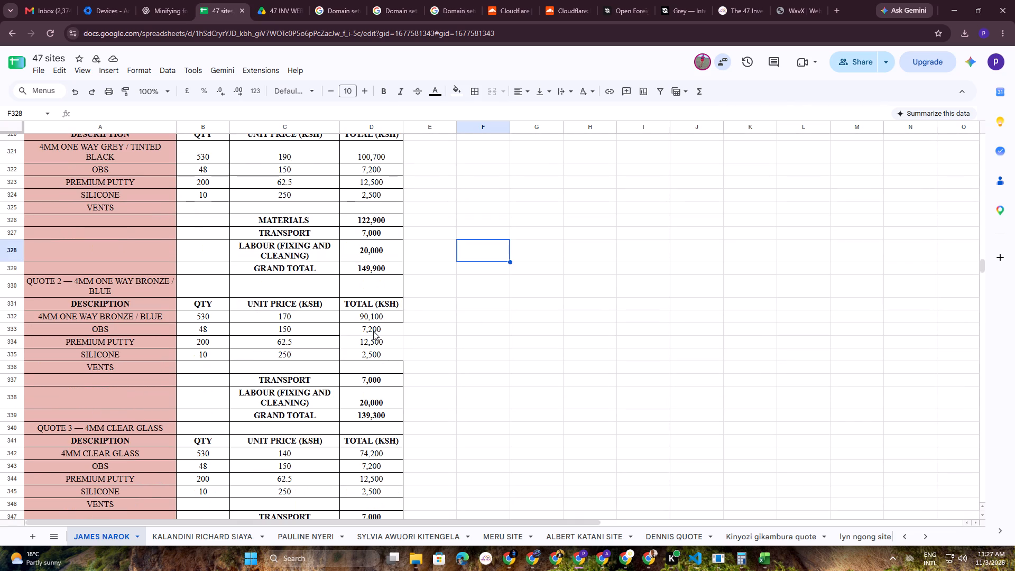
# Check Quote 2's totals in D333 and D332, and copy the D332 formula down through D335.
pyautogui.doubleClick(373, 331)
pyautogui.click(451, 341)
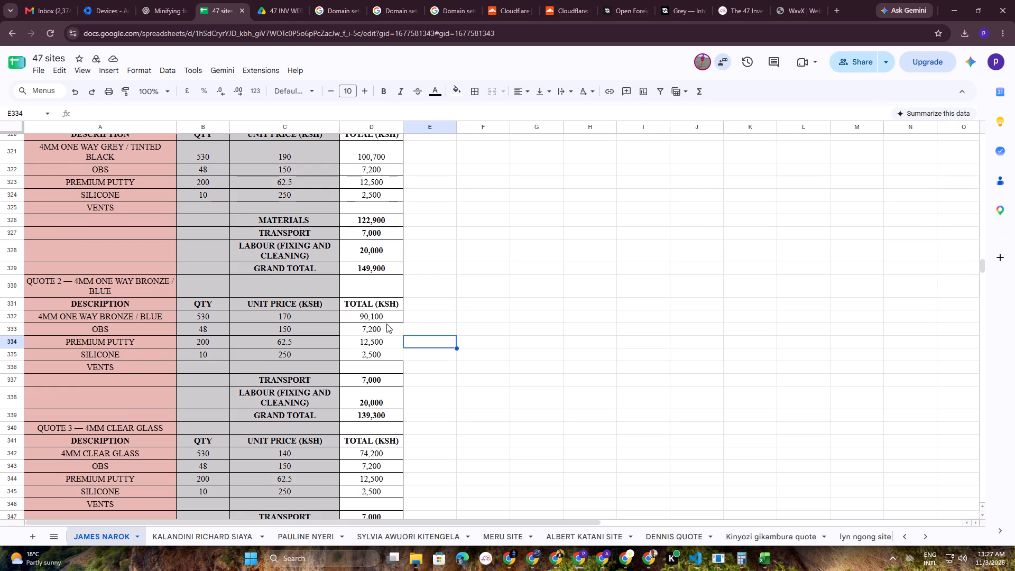
pyautogui.doubleClick(383, 319)
pyautogui.click(473, 328)
pyautogui.click(392, 317)
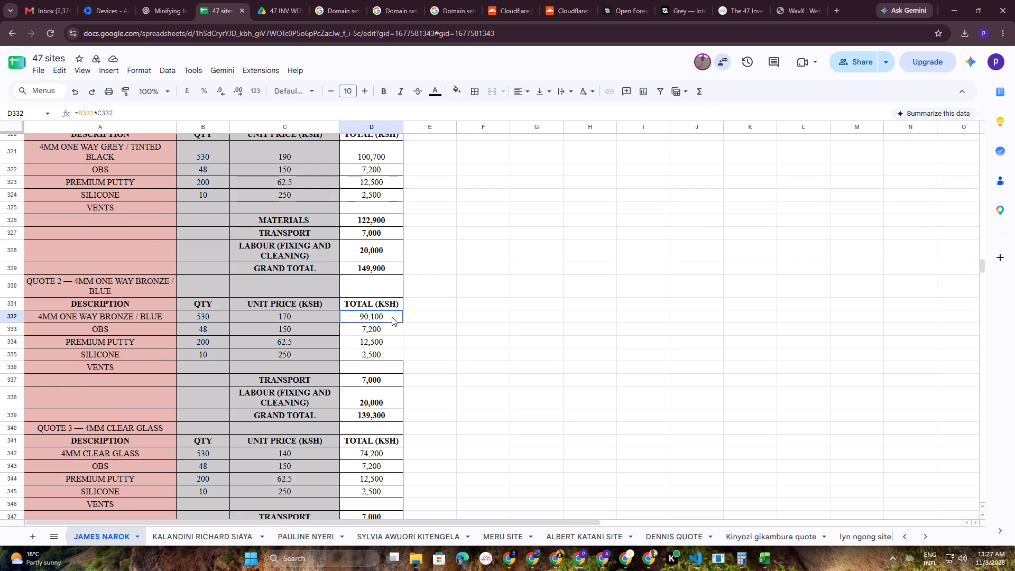
pyautogui.moveTo(401, 321); pyautogui.dragTo(400, 356)
pyautogui.click(460, 355)
# Replace Quote 3's 4MM CLEAR GLASS total in D342 with a formula multiplying B342 by C342, and check it.
pyautogui.scroll(-2, 438, 339)
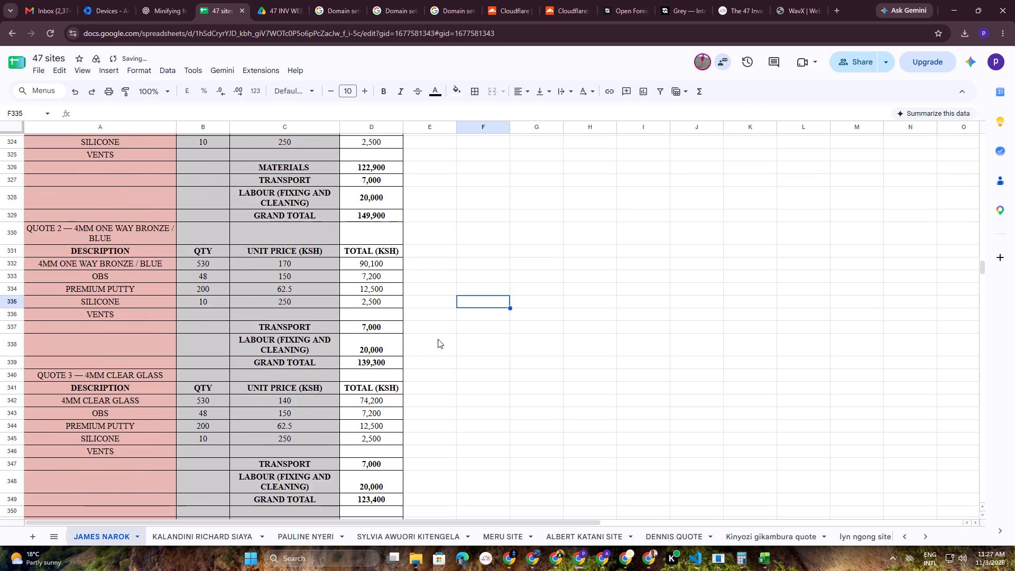
pyautogui.scroll(-1, 438, 339)
pyautogui.doubleClick(375, 298)
pyautogui.click(458, 301)
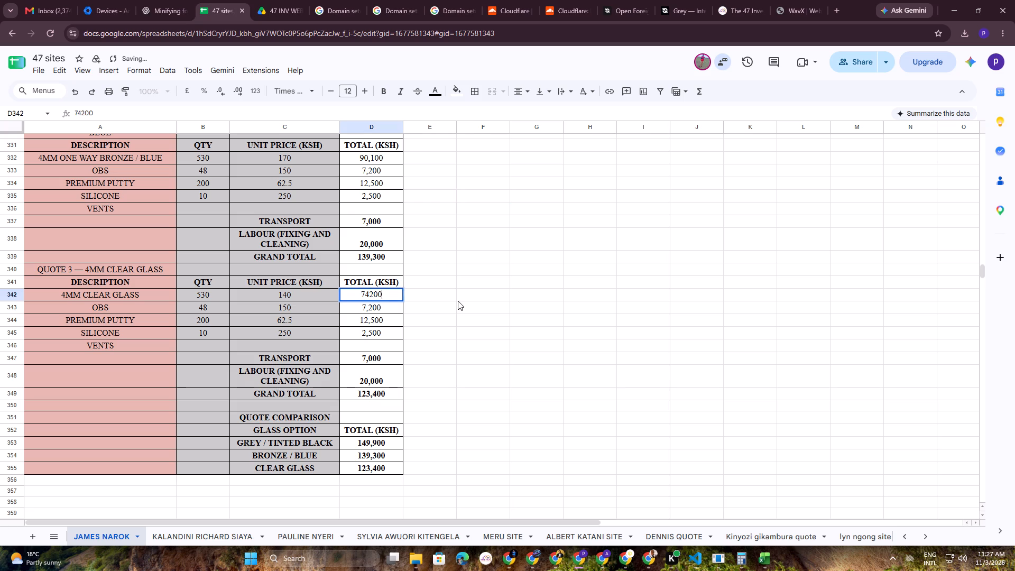
pyautogui.click(384, 297)
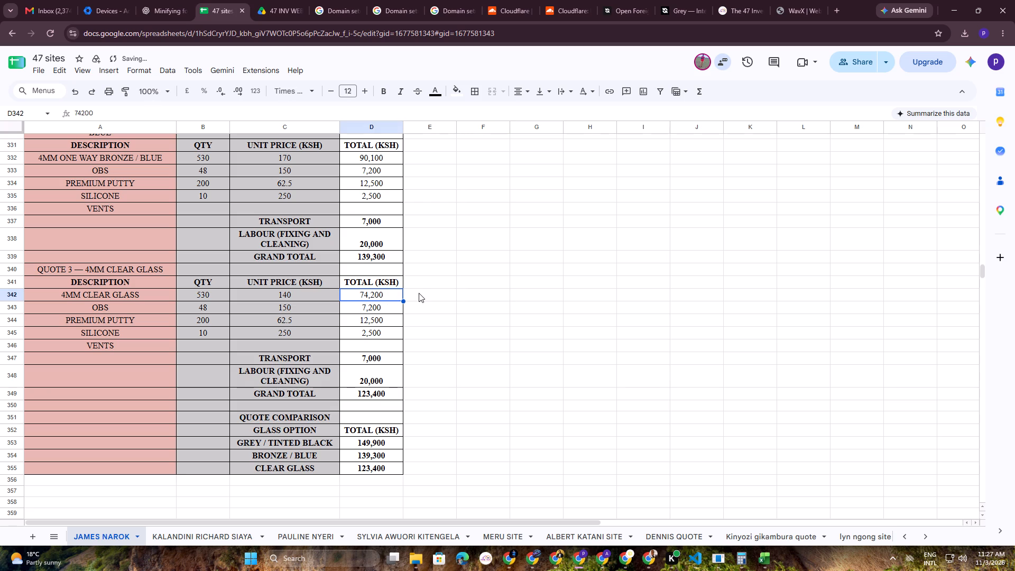
pyautogui.press('+')
pyautogui.click(202, 293)
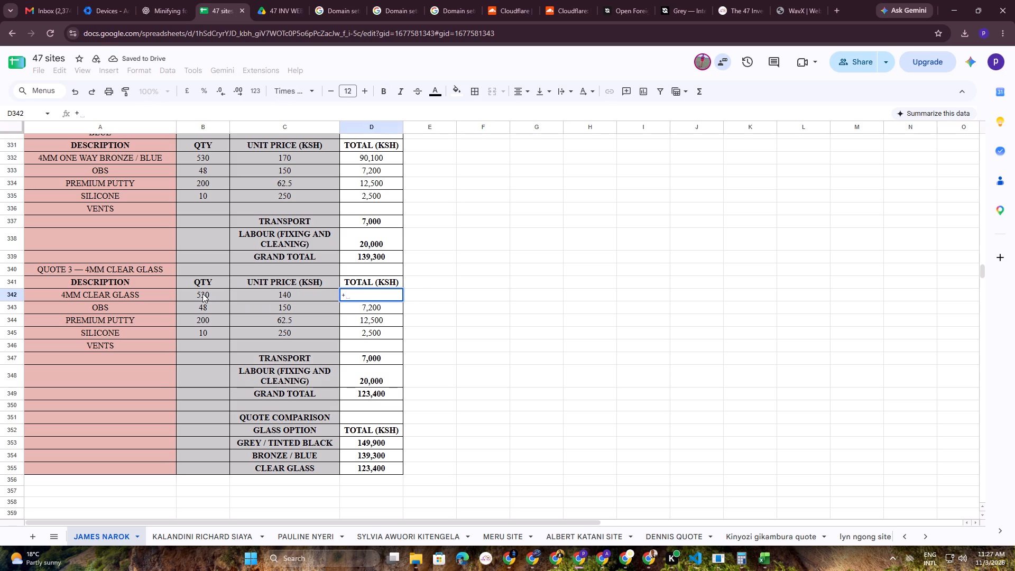
pyautogui.press('*')
pyautogui.click(280, 295)
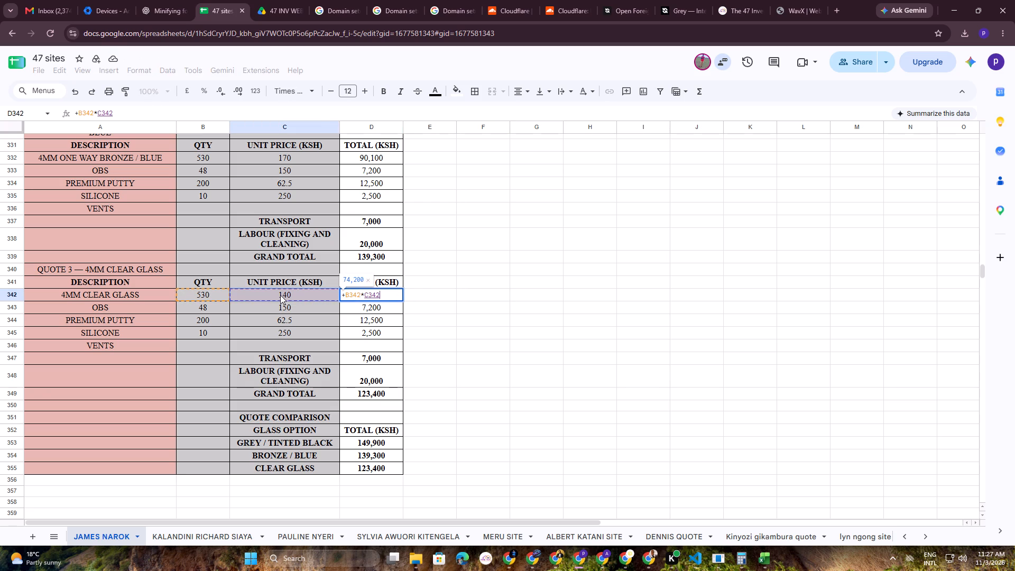
pyautogui.press('Return')
pyautogui.doubleClick(359, 296)
pyautogui.click(455, 302)
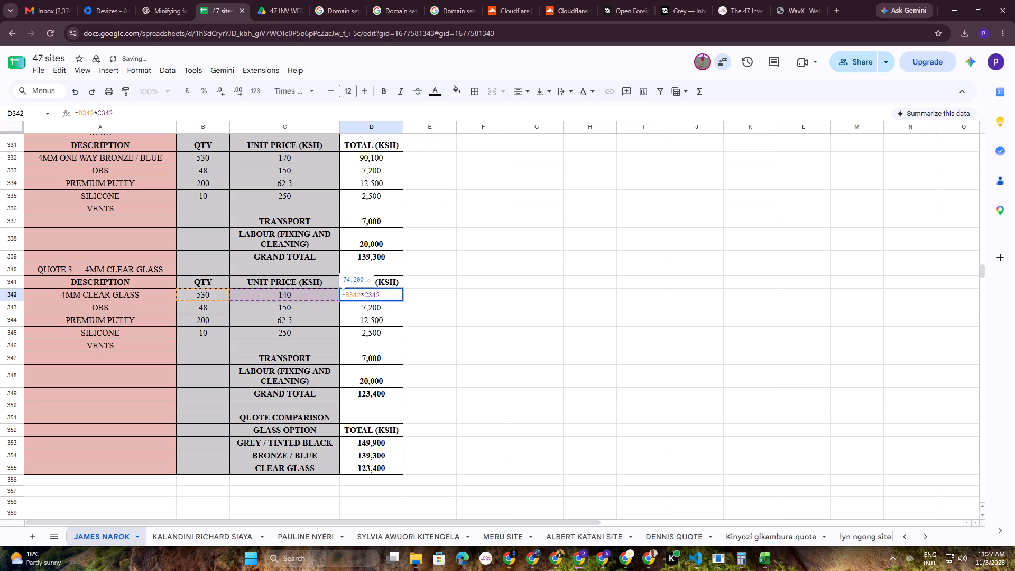
# Copy the D342 formula down through D345 for Quote 3's OBS, putty and silicone totals.
pyautogui.click(390, 294)
pyautogui.moveTo(403, 301); pyautogui.dragTo(402, 338)
pyautogui.click(457, 335)
# Check the formula behind Quote 2's 4MM ONE WAY BRONZE / BLUE total in D332.
pyautogui.scroll(1, 365, 305)
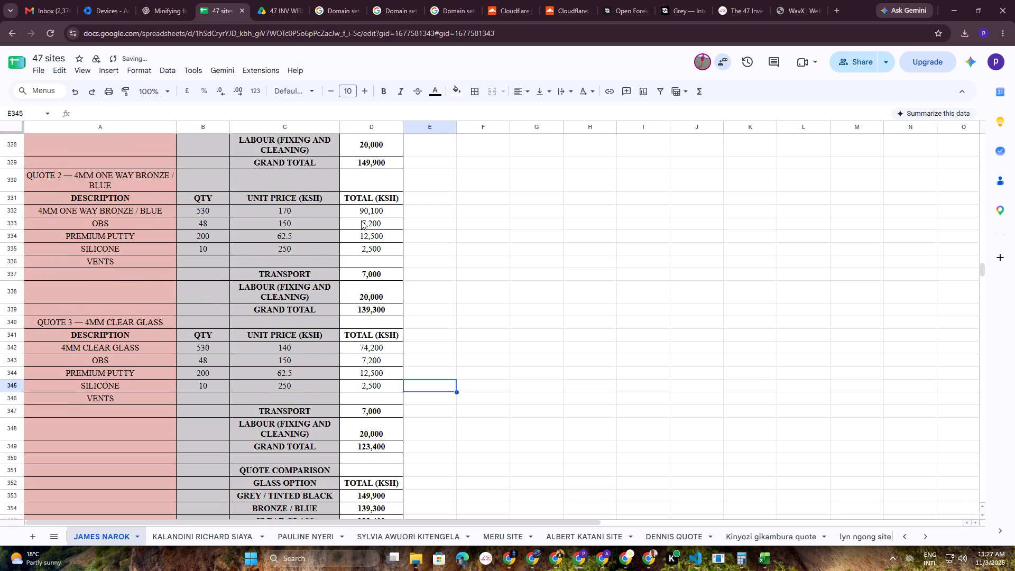
pyautogui.doubleClick(365, 217)
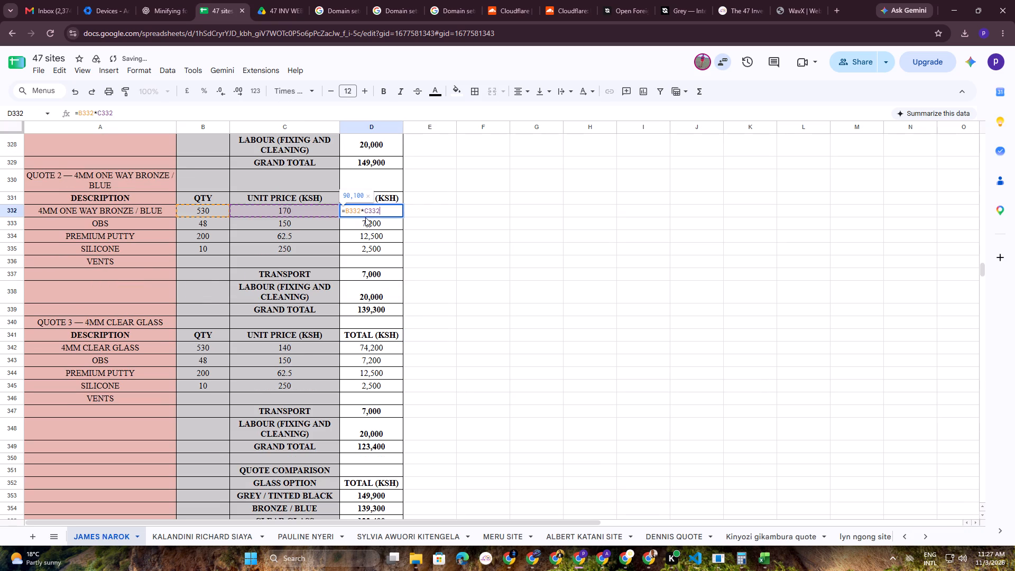
pyautogui.click(452, 244)
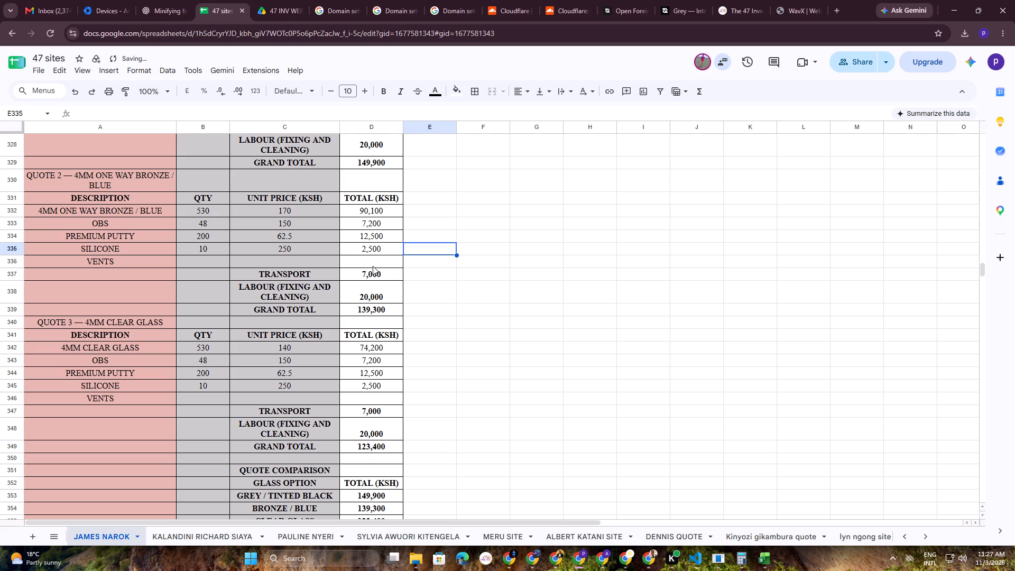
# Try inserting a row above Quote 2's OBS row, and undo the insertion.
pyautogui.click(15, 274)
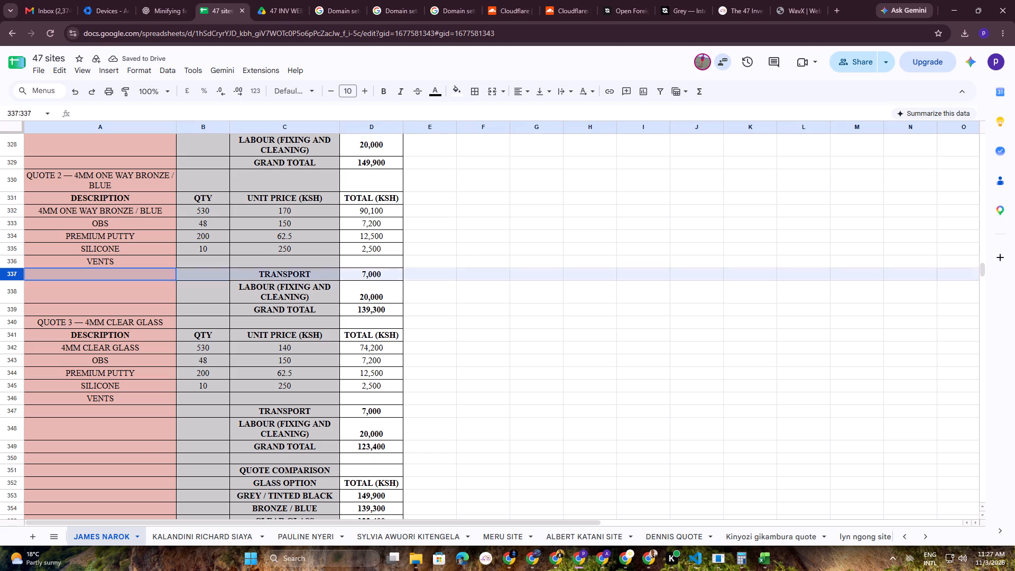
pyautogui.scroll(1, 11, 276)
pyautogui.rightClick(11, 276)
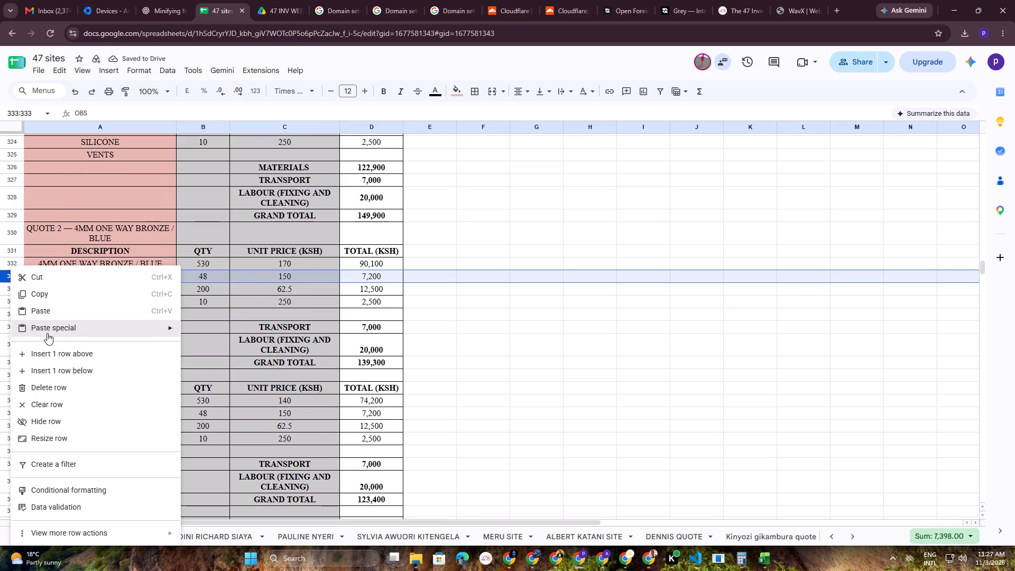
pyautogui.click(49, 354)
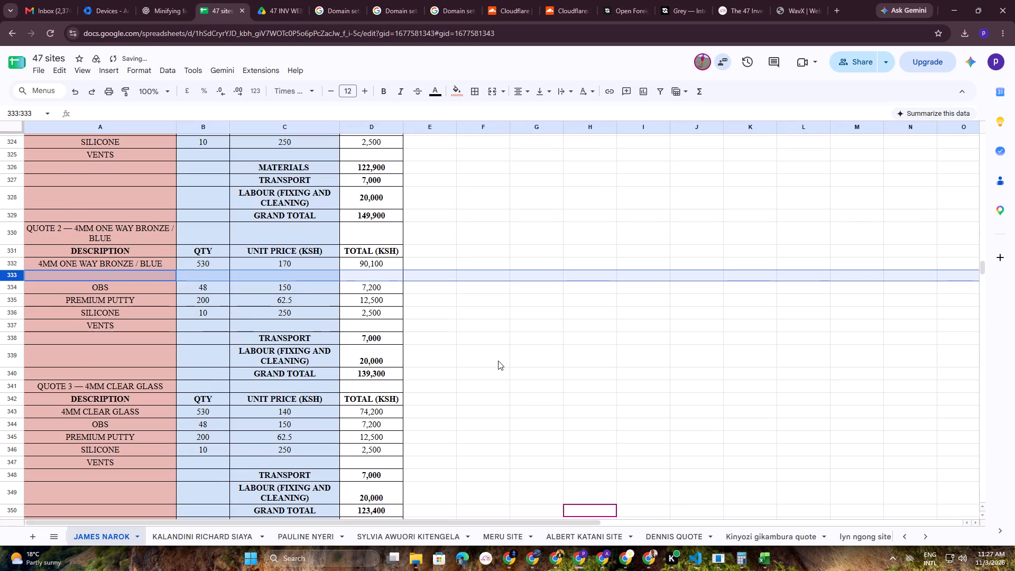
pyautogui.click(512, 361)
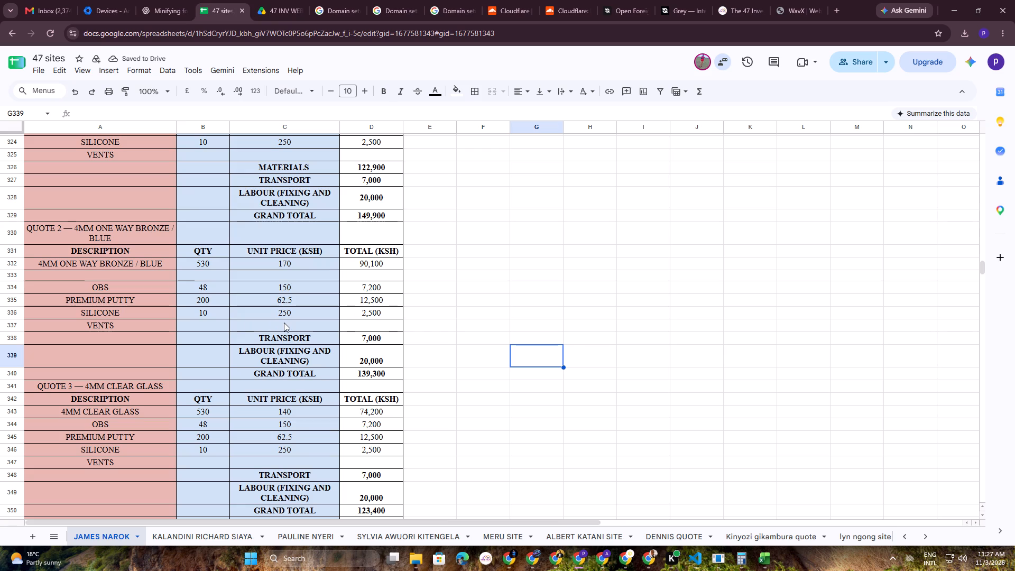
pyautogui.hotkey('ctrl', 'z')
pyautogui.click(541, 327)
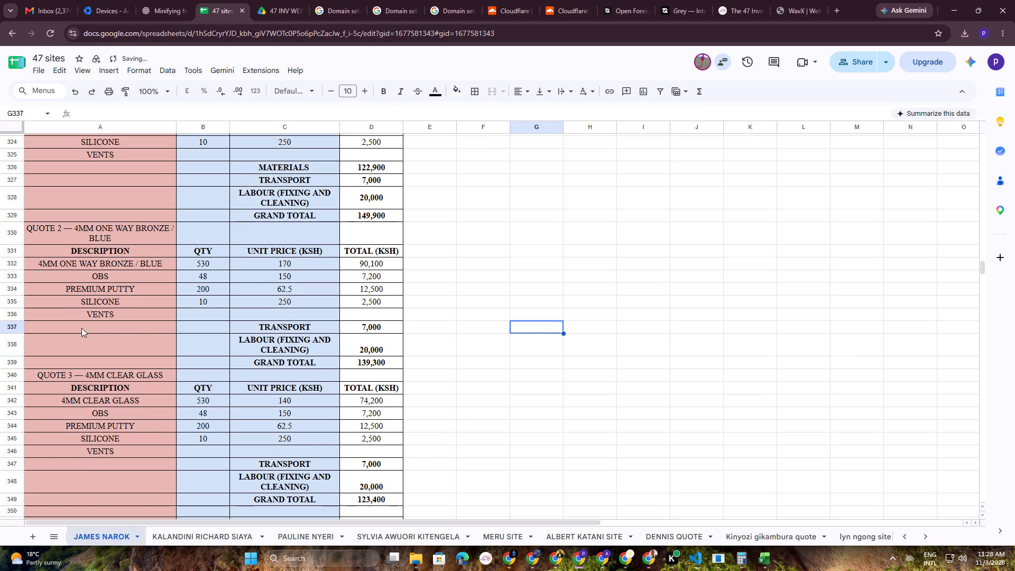
# Insert a row above Quote 2's TRANSPORT row and label it MATERIALS in C337.
pyautogui.click(4, 323)
pyautogui.rightClick(11, 329)
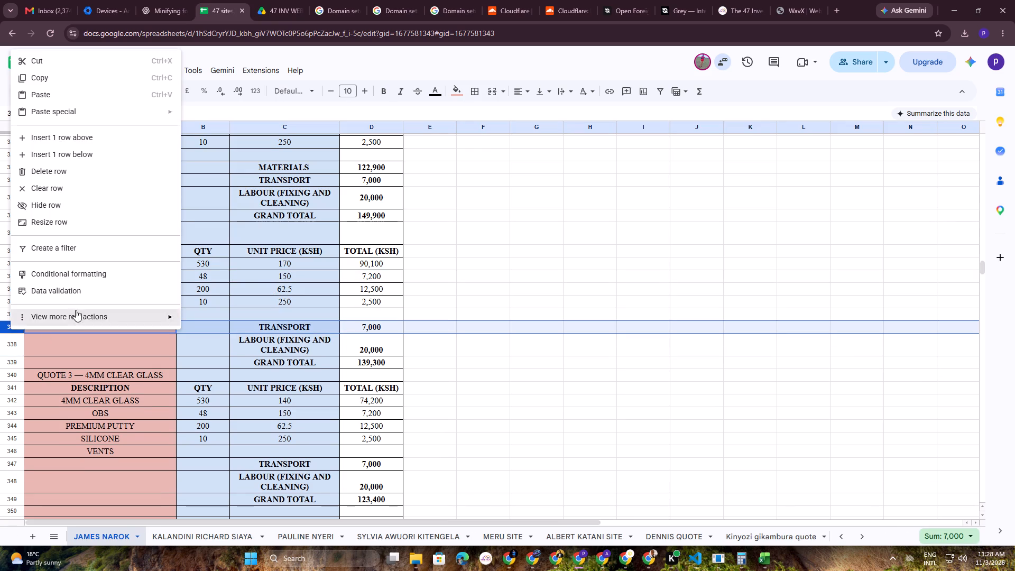
pyautogui.click(73, 140)
pyautogui.click(521, 381)
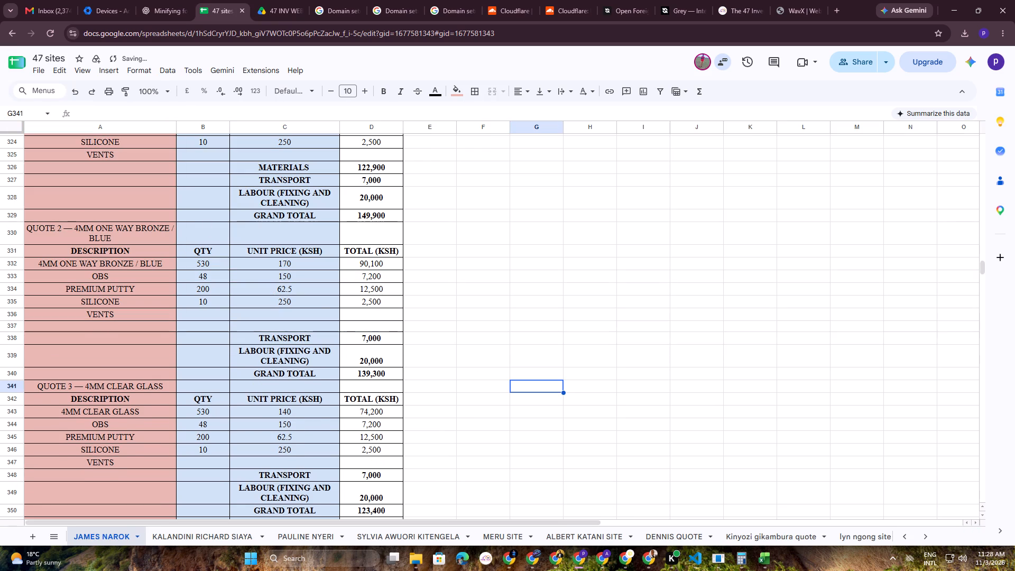
pyautogui.click(276, 322)
pyautogui.write('MATERIALS')
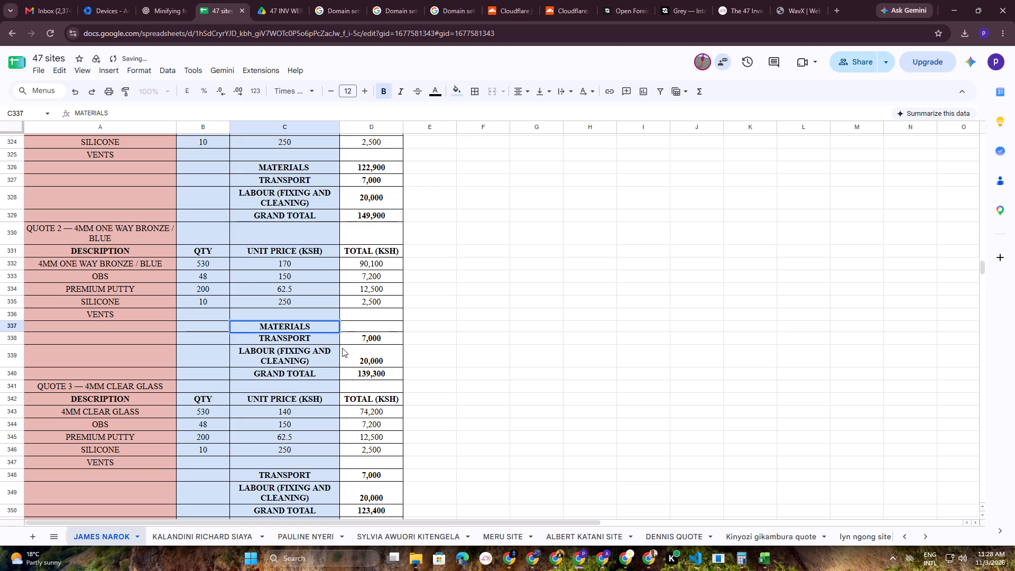
# Enter Quote 2's materials total in D337 as a SUM of D332:D335.
pyautogui.click(354, 327)
pyautogui.write('+SUM(')
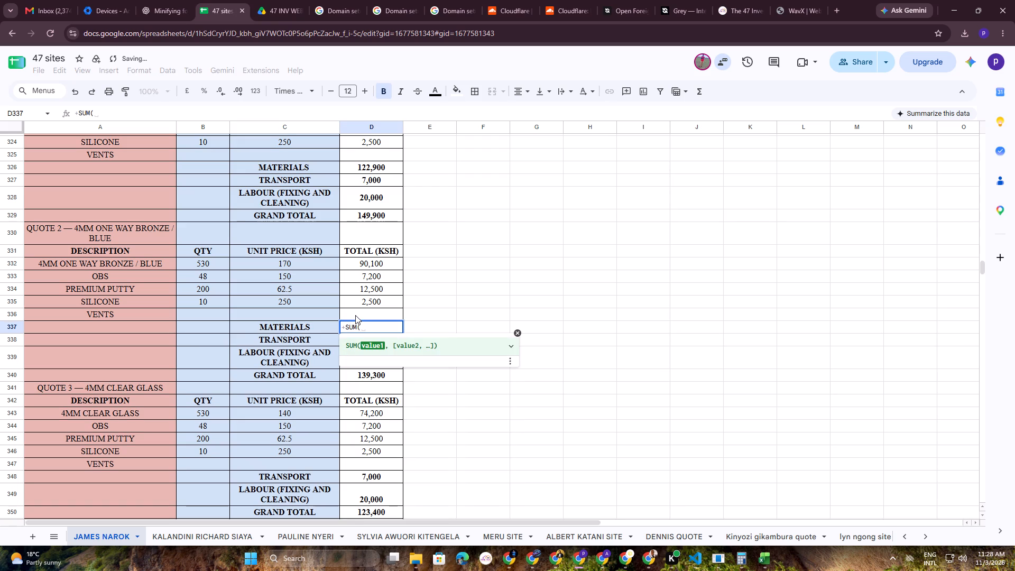
pyautogui.moveTo(376, 262); pyautogui.dragTo(376, 300)
pyautogui.hotkey('shift', ')')
pyautogui.press('Return')
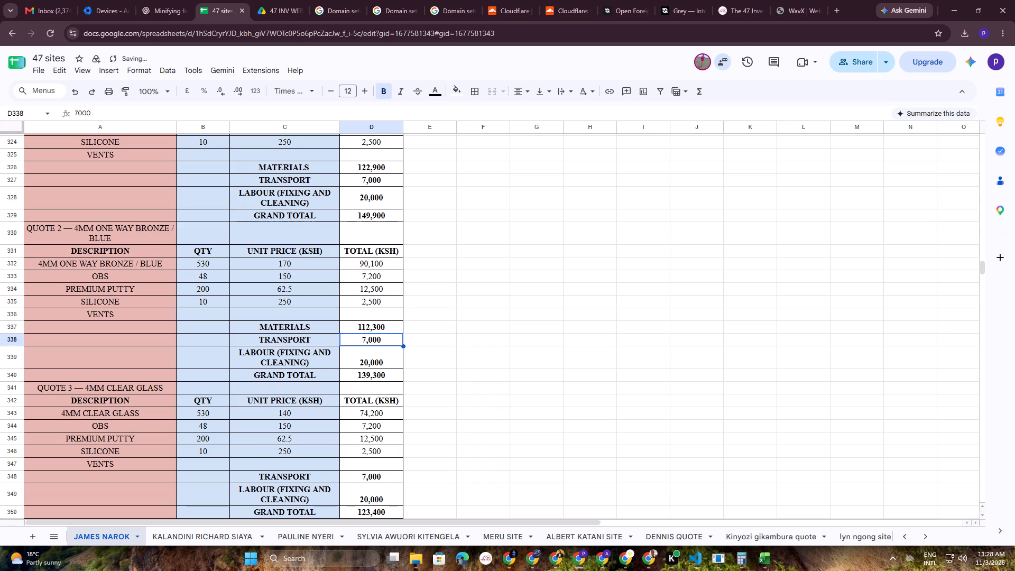
pyautogui.click(604, 384)
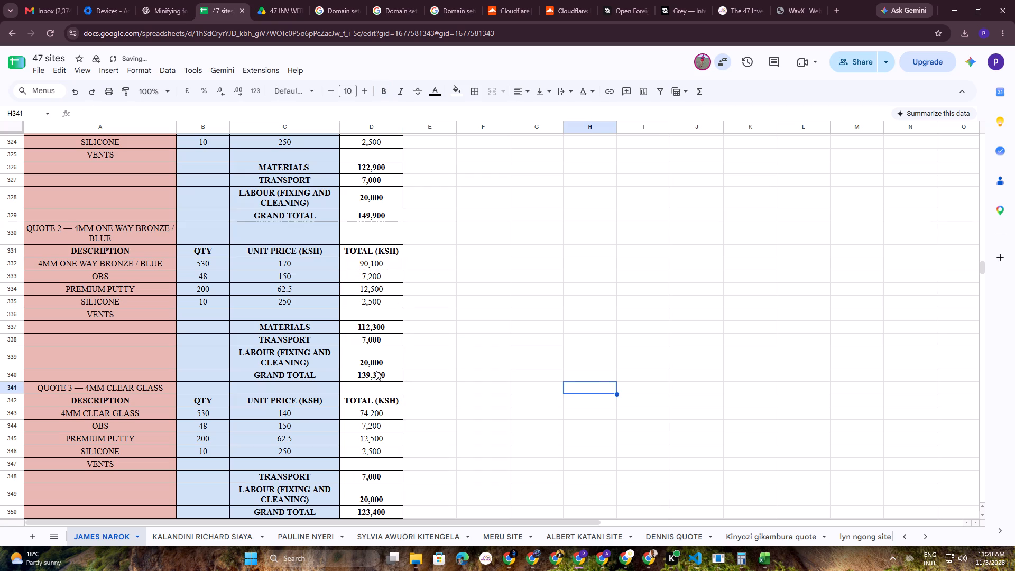
# Replace Quote 2's grand total in D340 with a SUM of D337:D339, set middle vertical alignment, and check the formula.
pyautogui.click(374, 374)
pyautogui.write('+SUM')
pyautogui.hotkey('shift', '(')
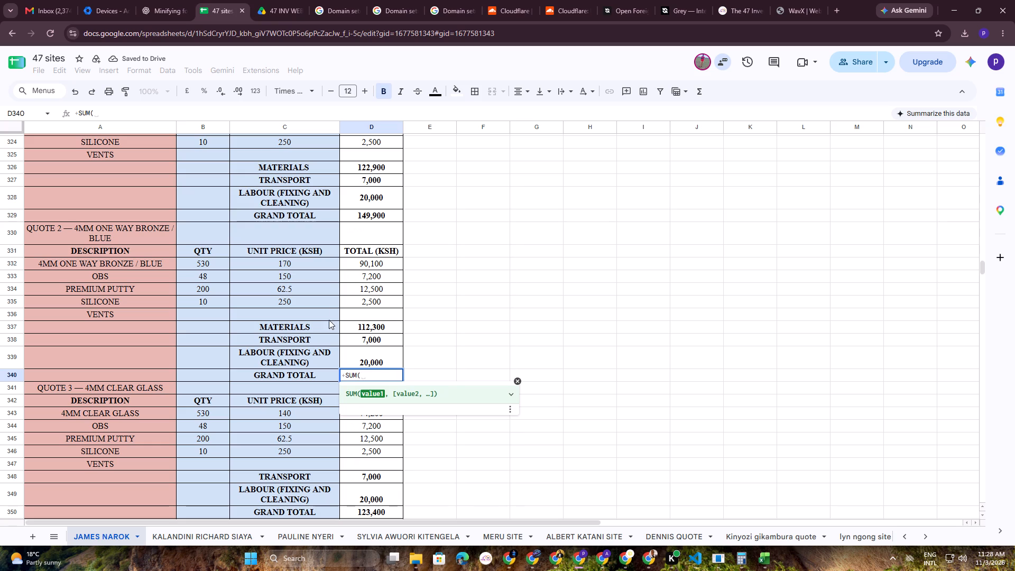
pyautogui.moveTo(376, 323); pyautogui.dragTo(375, 355)
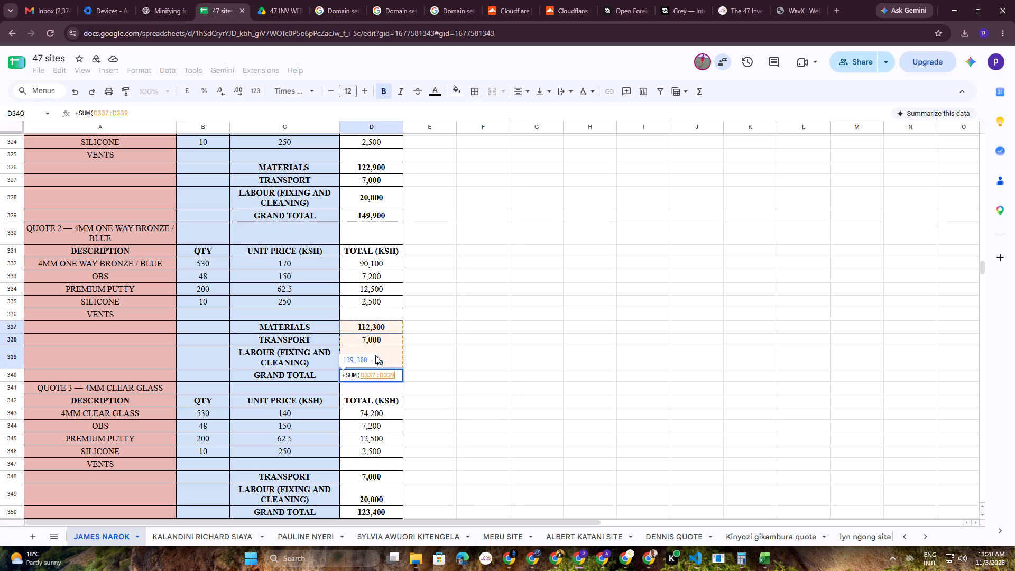
pyautogui.moveTo(375, 355); pyautogui.dragTo(375, 356)
pyautogui.hotkey('shift', ')')
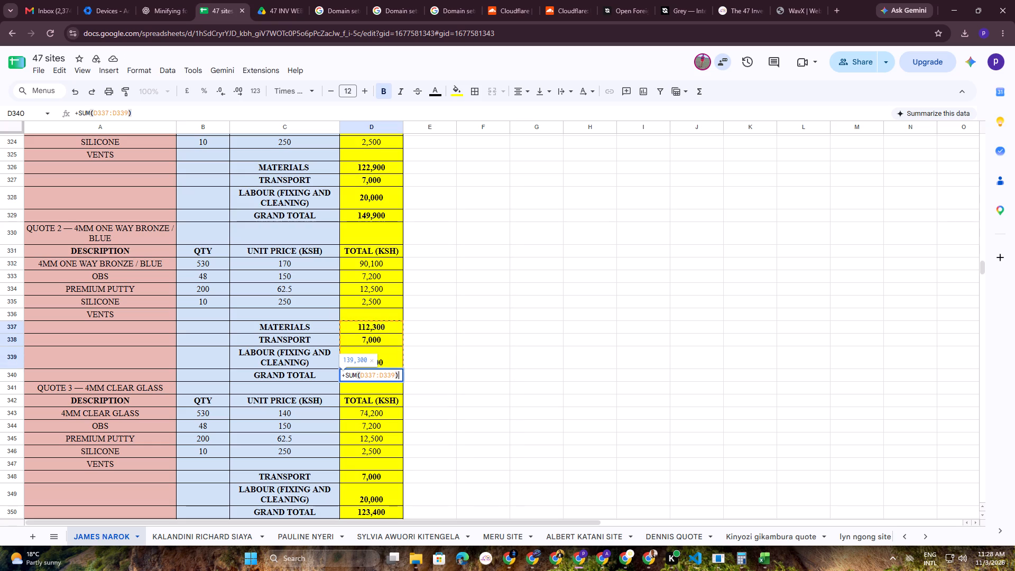
pyautogui.click(548, 90)
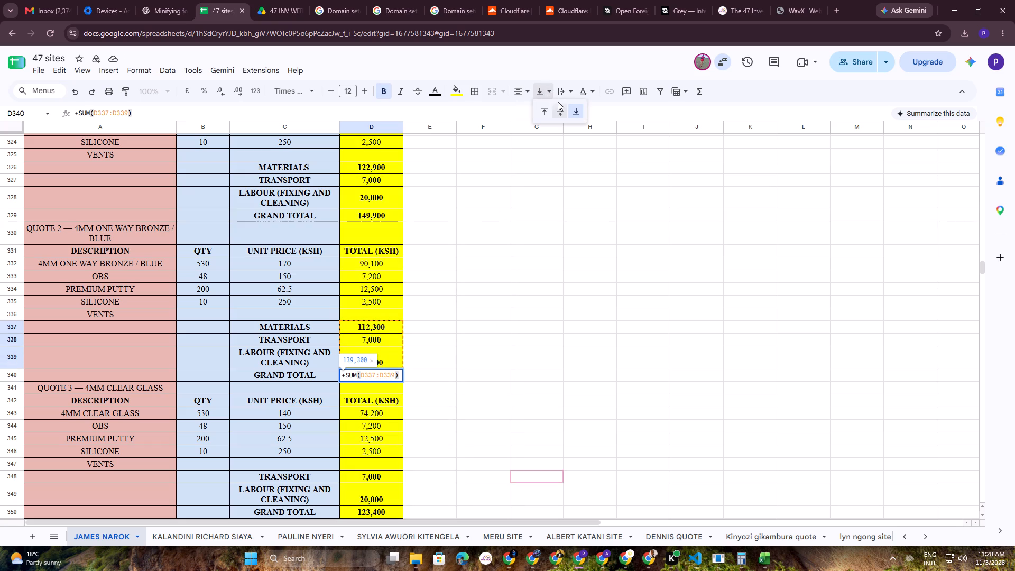
pyautogui.click(558, 107)
pyautogui.click(512, 354)
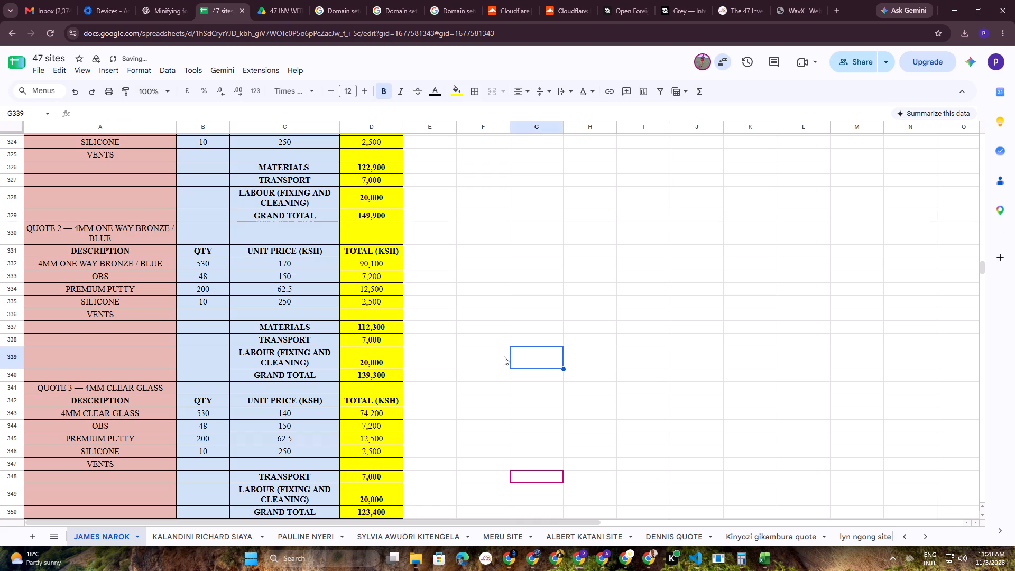
pyautogui.doubleClick(370, 375)
pyautogui.click(472, 376)
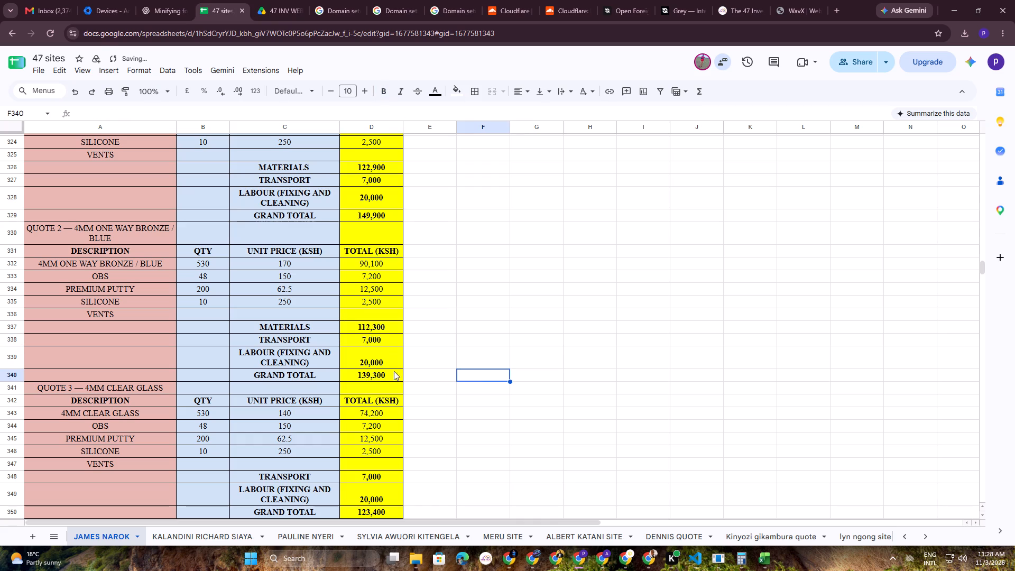
# Align Quote 2's materials, transport, labour and grand total amounts in D337:D340 vertically to the middle.
pyautogui.moveTo(382, 326); pyautogui.dragTo(384, 374)
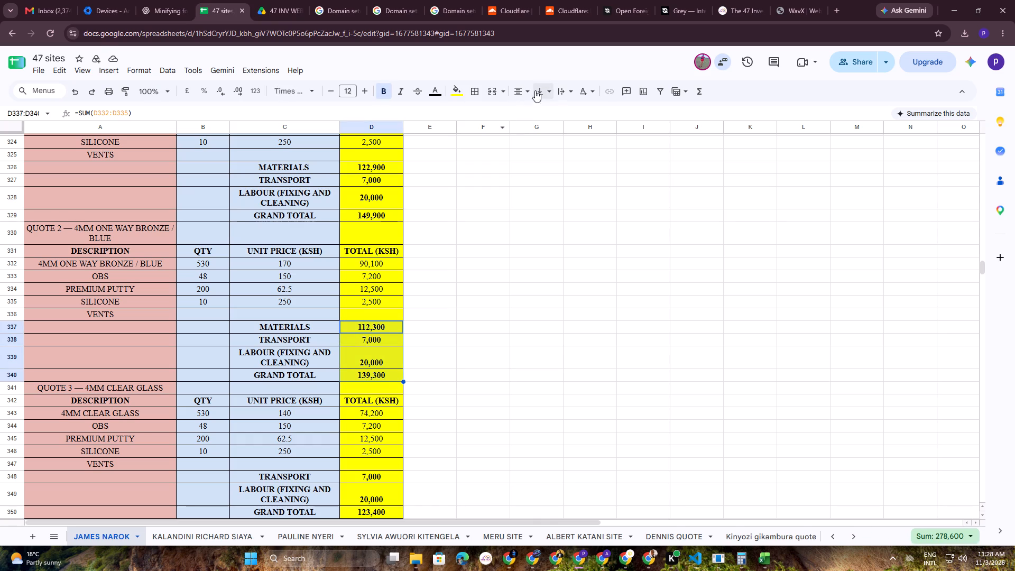
pyautogui.click(548, 91)
pyautogui.click(559, 113)
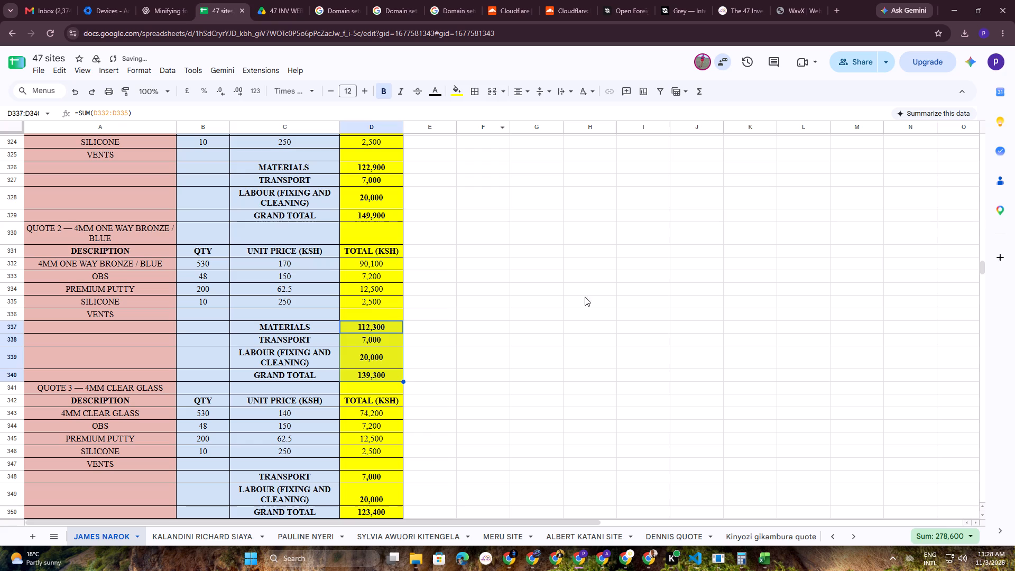
pyautogui.click(568, 336)
# Look over the neighbouring tables and re-enter Quote 3's 4MM CLEAR GLASS total in D343 as B343 multiplied by C343.
pyautogui.scroll(-1, 444, 321)
pyautogui.scroll(9, 413, 324)
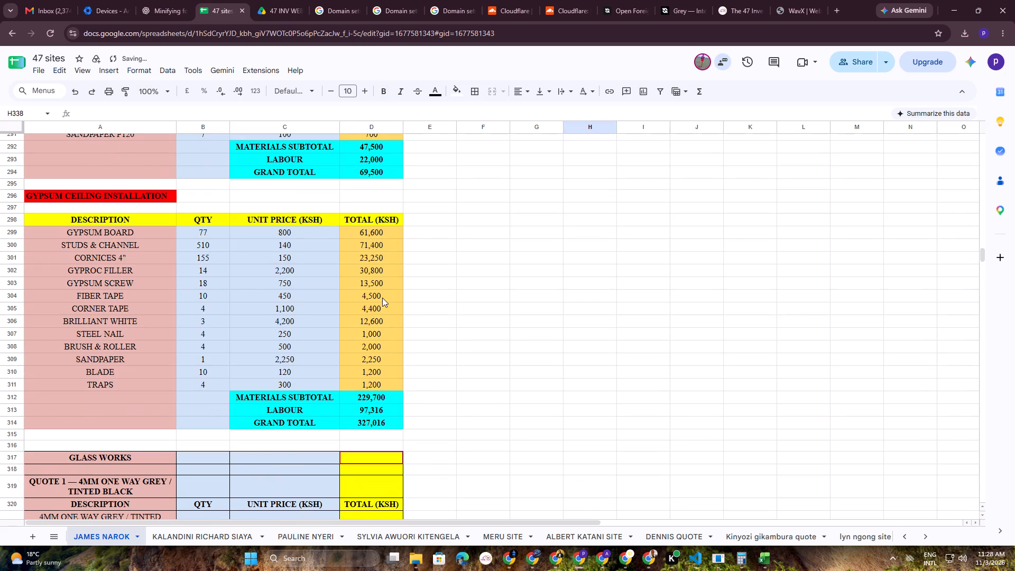
pyautogui.scroll(-13, 382, 298)
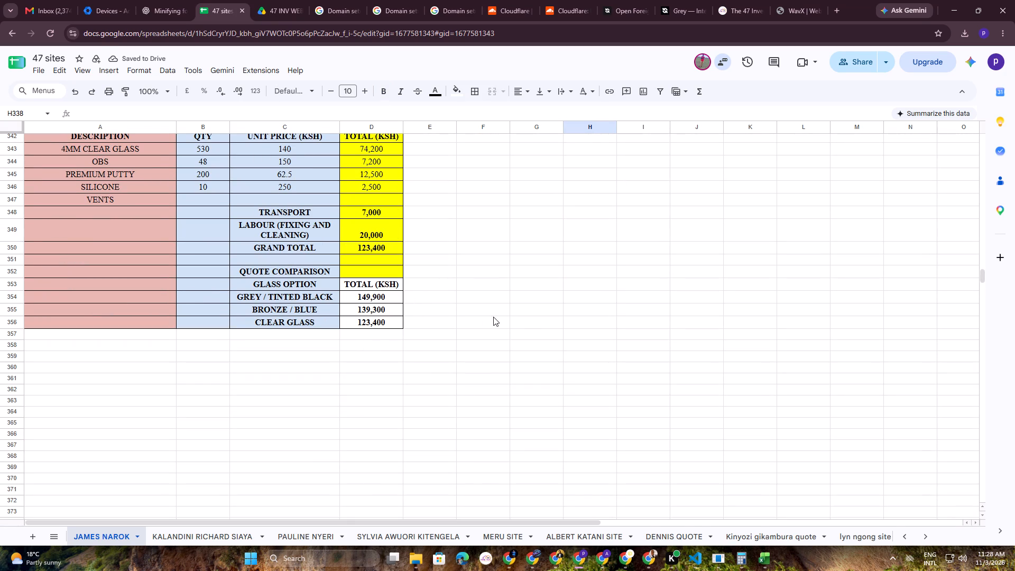
pyautogui.click(493, 317)
pyautogui.scroll(3, 348, 308)
pyautogui.scroll(-1, 348, 310)
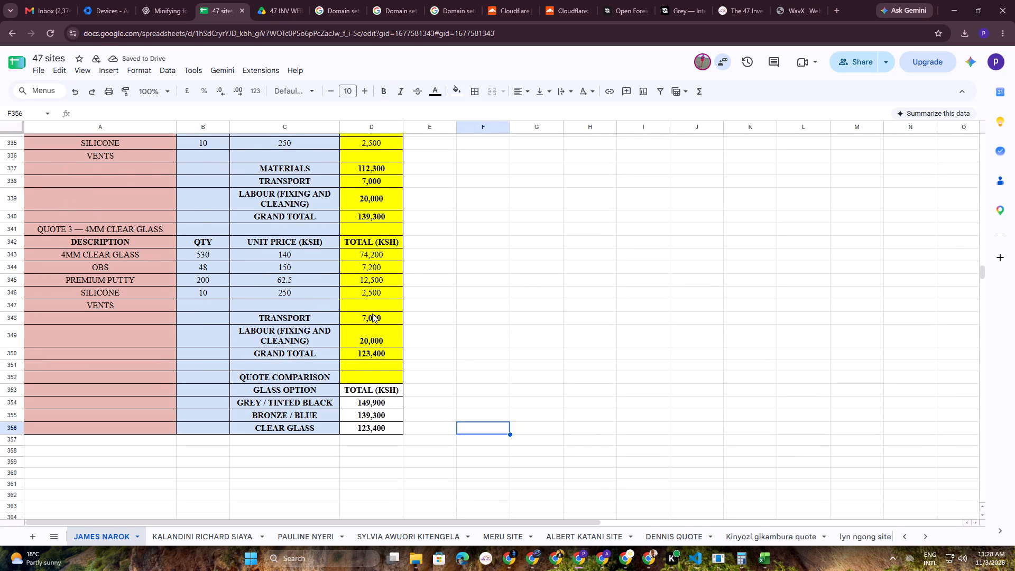
pyautogui.click(376, 254)
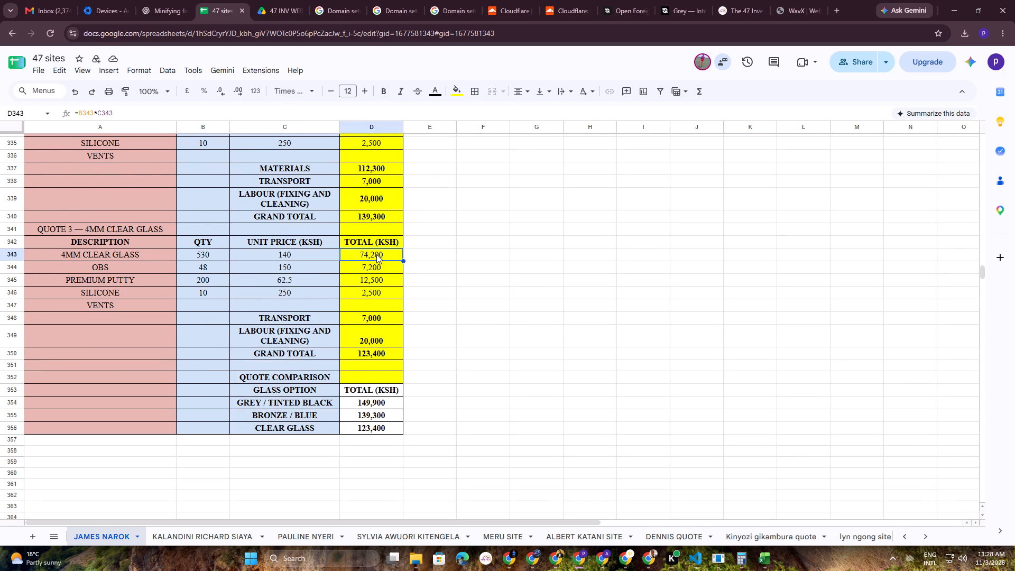
pyautogui.press('+')
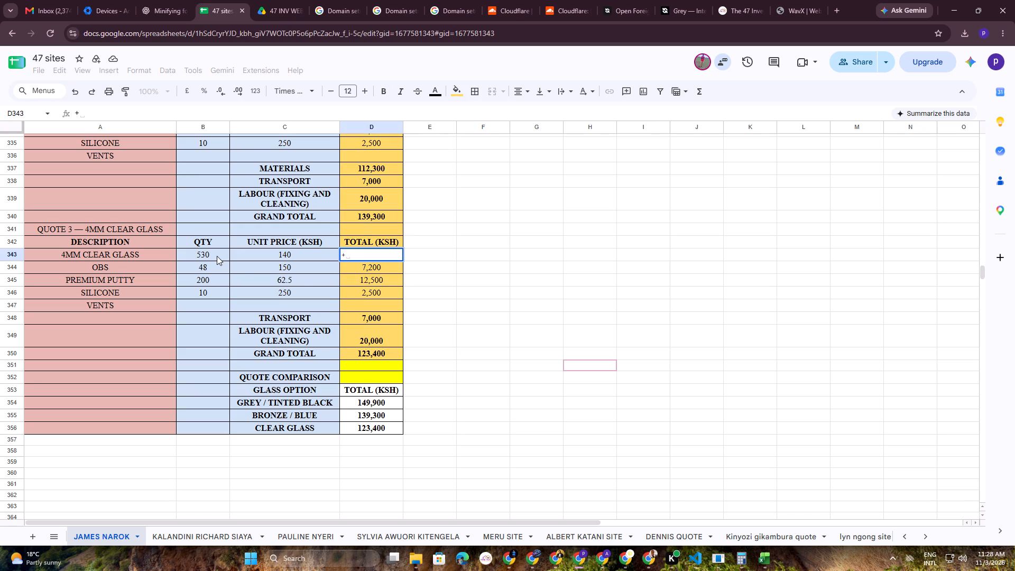
pyautogui.click(217, 256)
pyautogui.press('*')
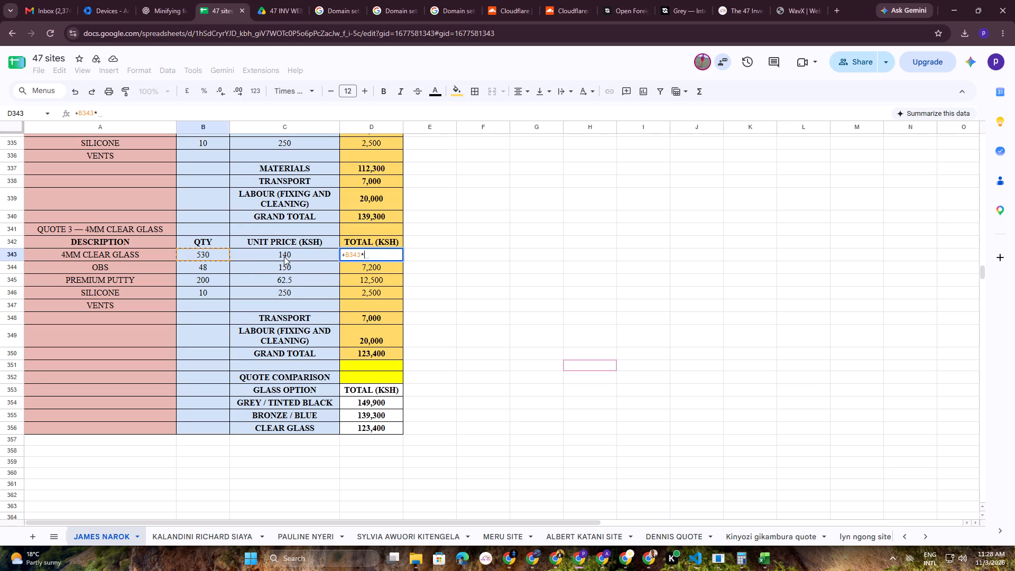
pyautogui.click(284, 256)
pyautogui.press('Return')
pyautogui.click(515, 291)
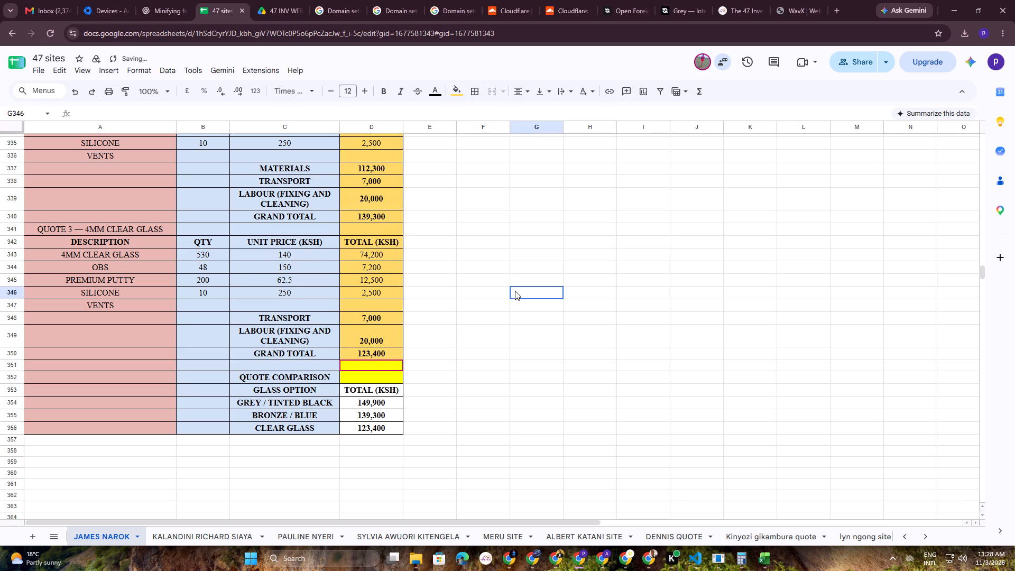
# Fill Quote 3's 4MM CLEAR GLASS total formula from D343 down through the SILICONE row and check the PREMIUM PUTTY formula.
pyautogui.click(372, 255)
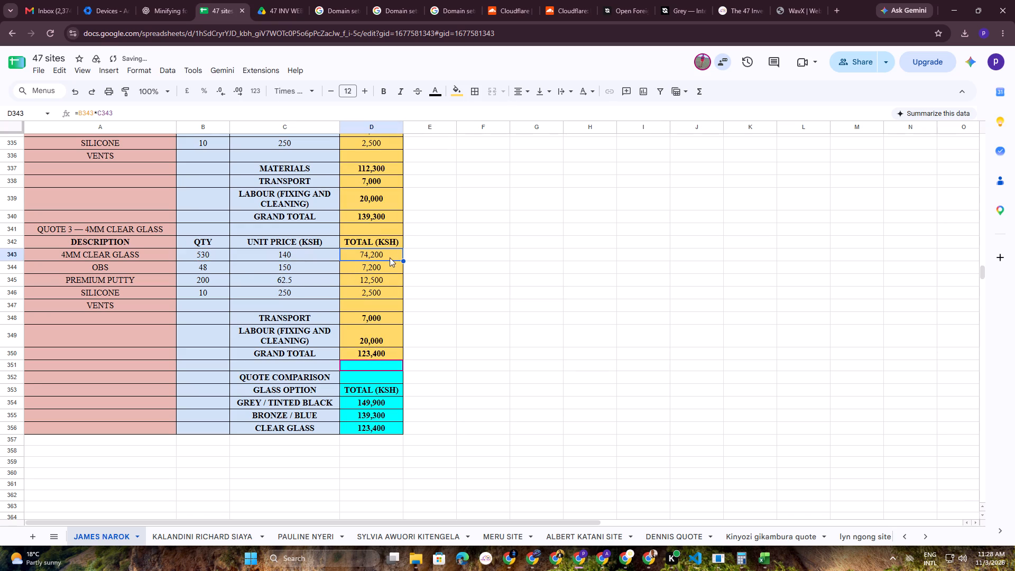
pyautogui.moveTo(402, 259); pyautogui.dragTo(399, 291)
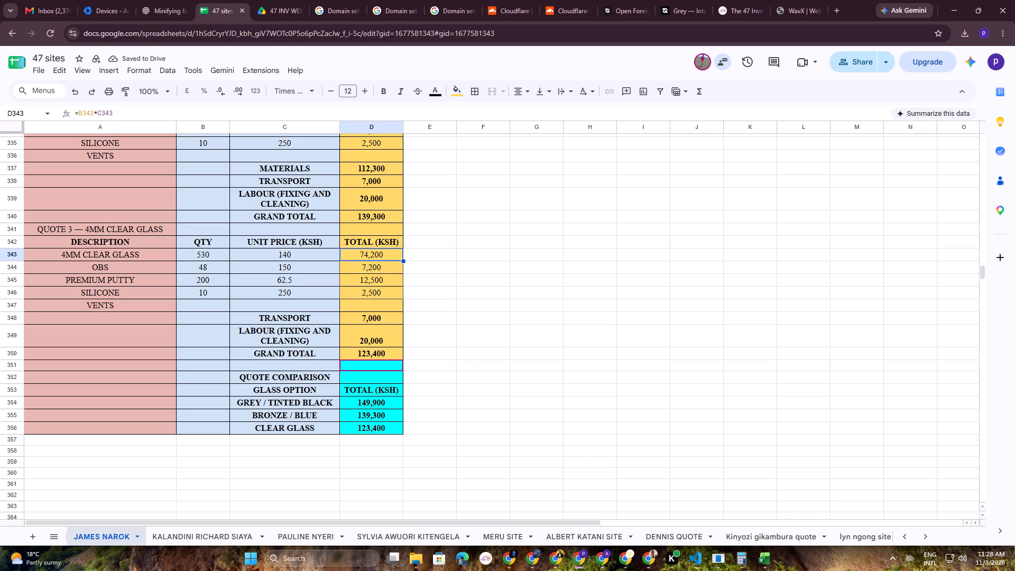
pyautogui.moveTo(399, 291); pyautogui.dragTo(396, 294)
pyautogui.click(469, 294)
pyautogui.doubleClick(374, 281)
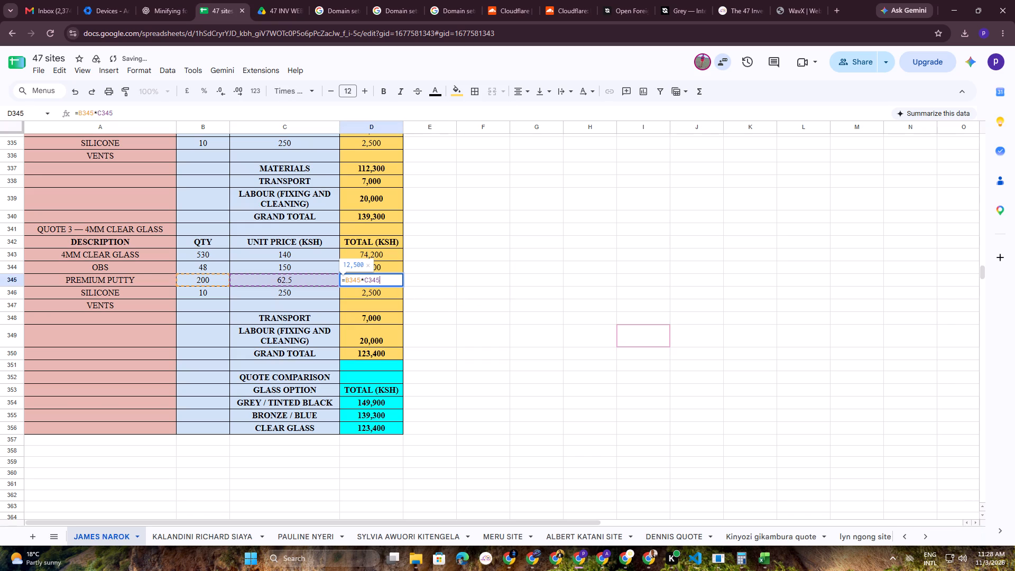
pyautogui.press('Escape')
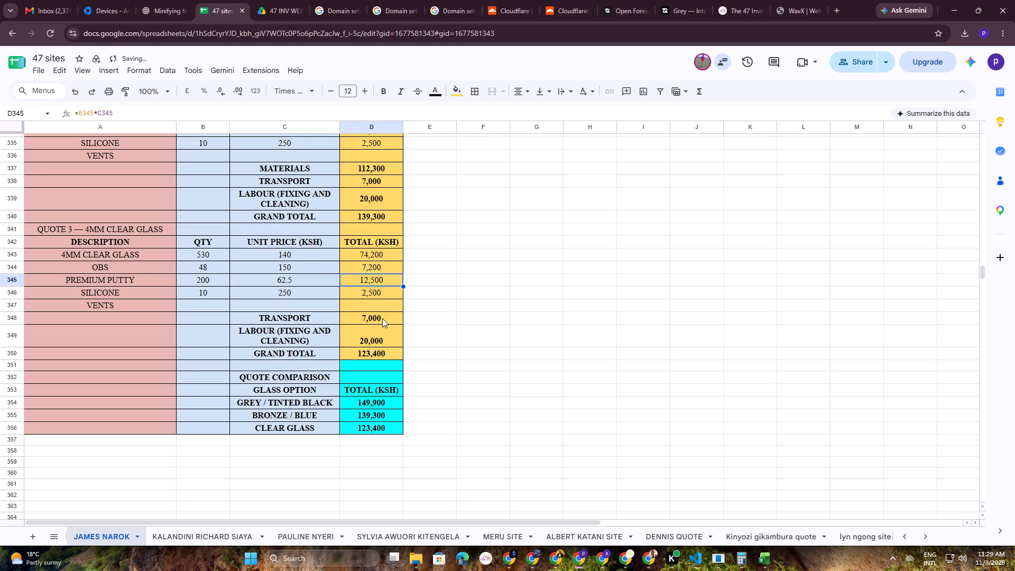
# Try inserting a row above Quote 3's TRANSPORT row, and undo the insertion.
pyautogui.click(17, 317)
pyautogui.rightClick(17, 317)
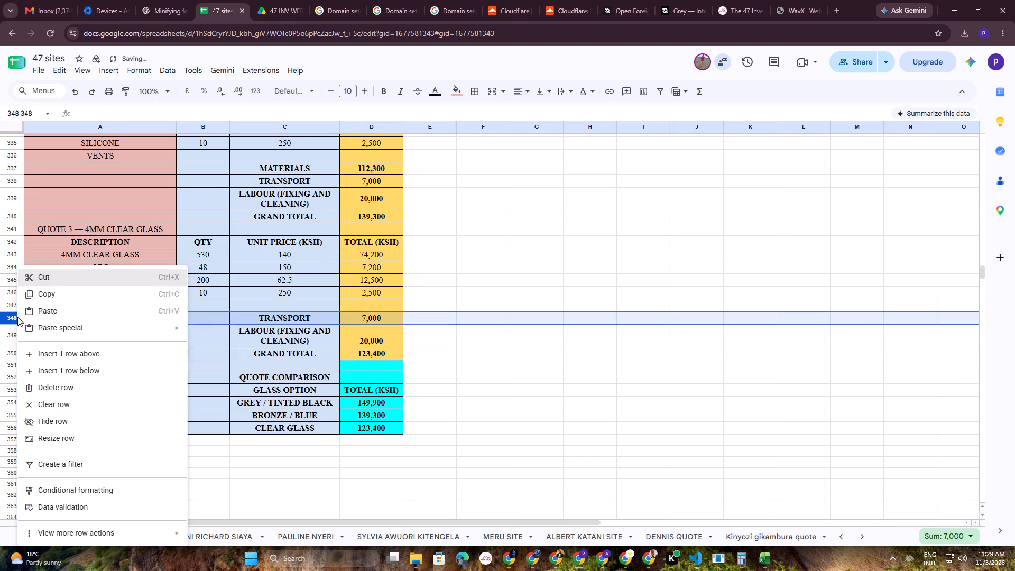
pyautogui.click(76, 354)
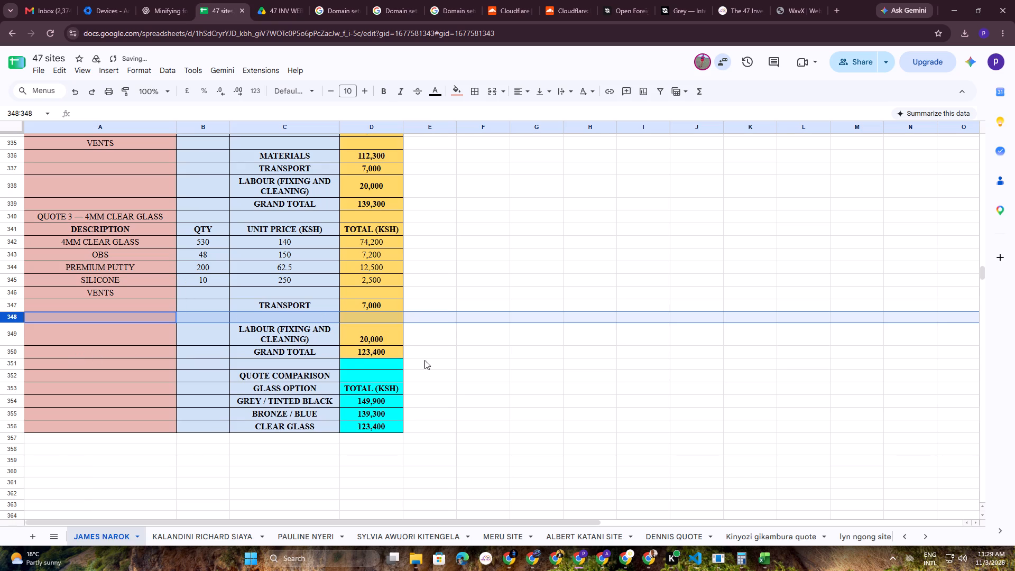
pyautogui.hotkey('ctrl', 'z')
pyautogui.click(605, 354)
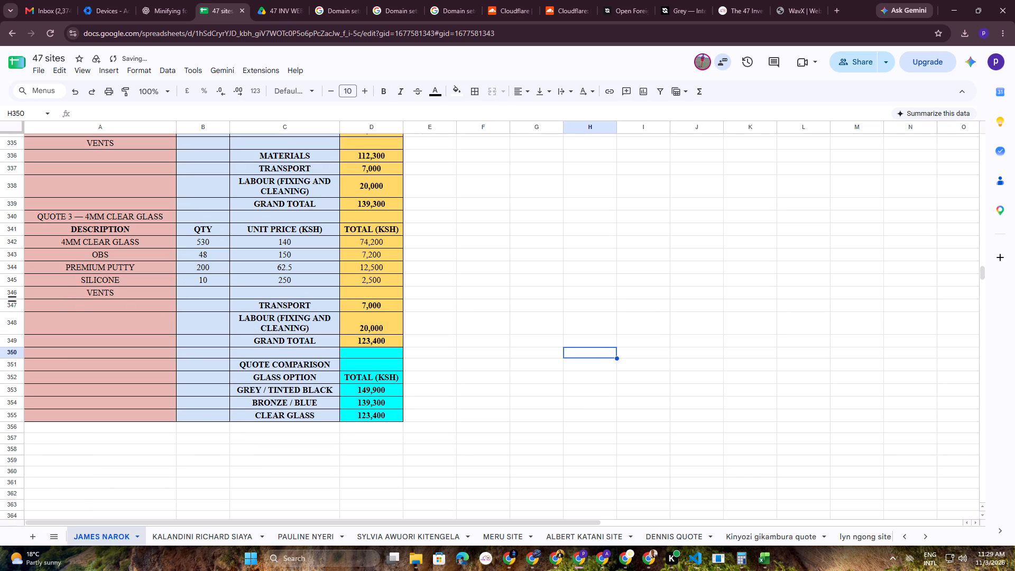
# Insert a row above Quote 3's TRANSPORT row and label it MATERIALS in C347.
pyautogui.click(13, 306)
pyautogui.rightClick(12, 306)
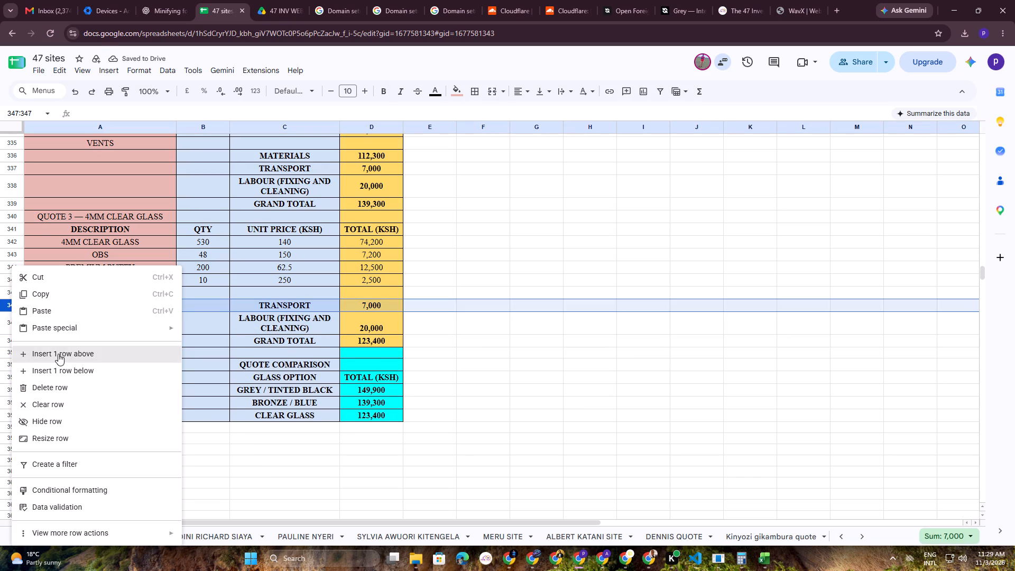
pyautogui.click(58, 354)
pyautogui.click(617, 379)
pyautogui.click(284, 305)
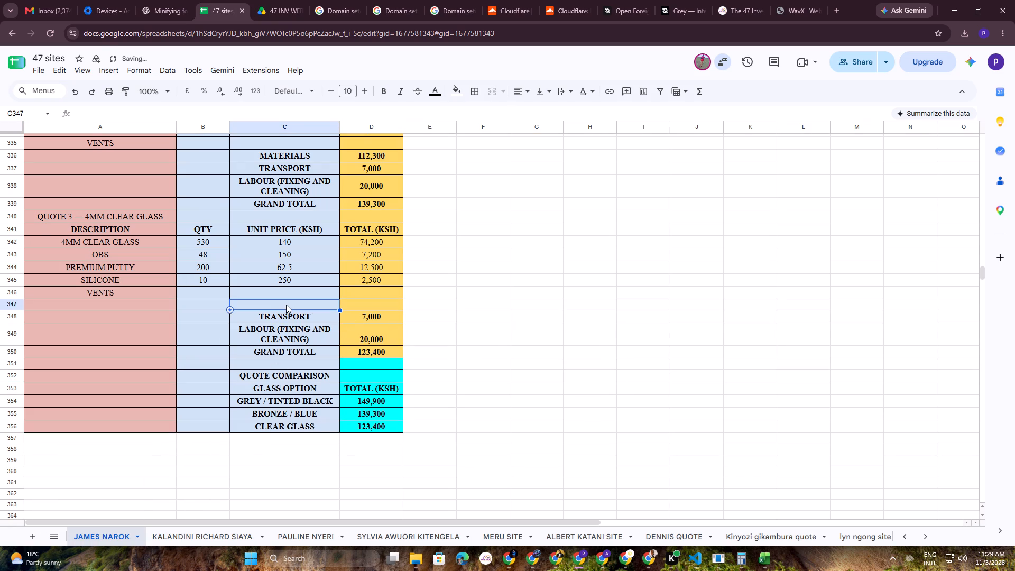
pyautogui.write('MATERIALS')
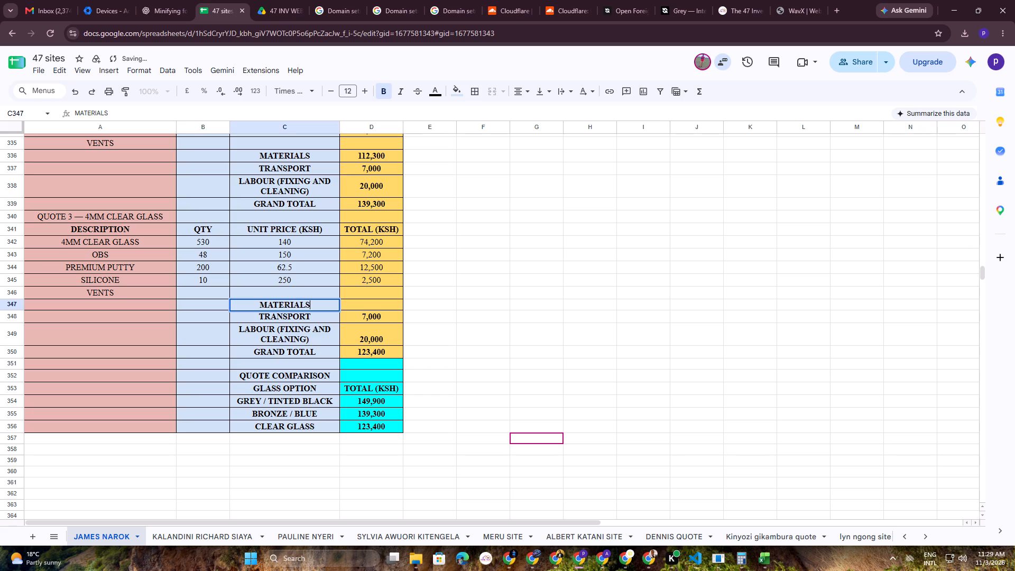
pyautogui.click(549, 328)
# Enter Quote 3's materials total in D347 as a SUM of D342:D345 and check the formula.
pyautogui.click(372, 308)
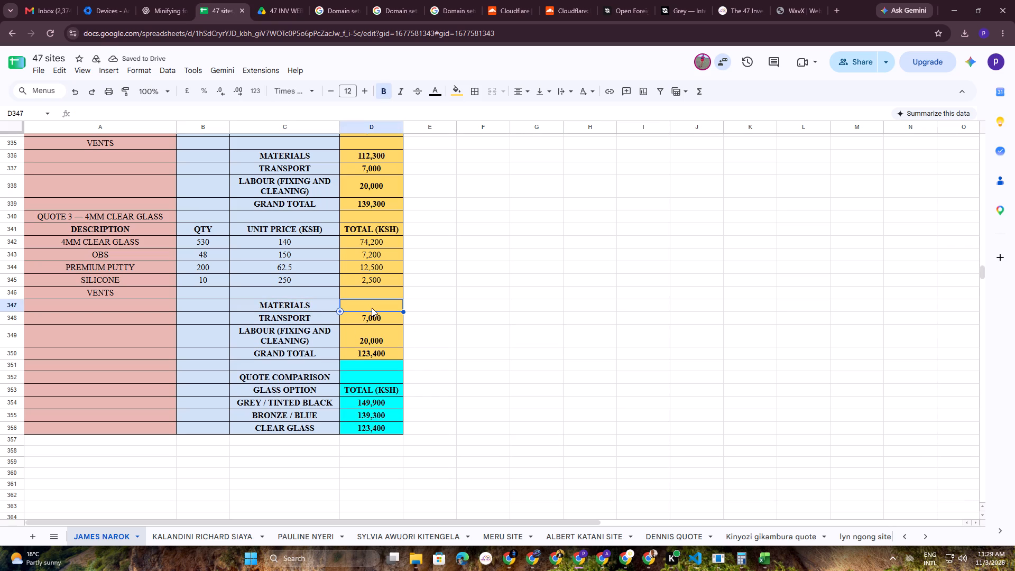
pyautogui.write('+SUM')
pyautogui.hotkey('shift', '(')
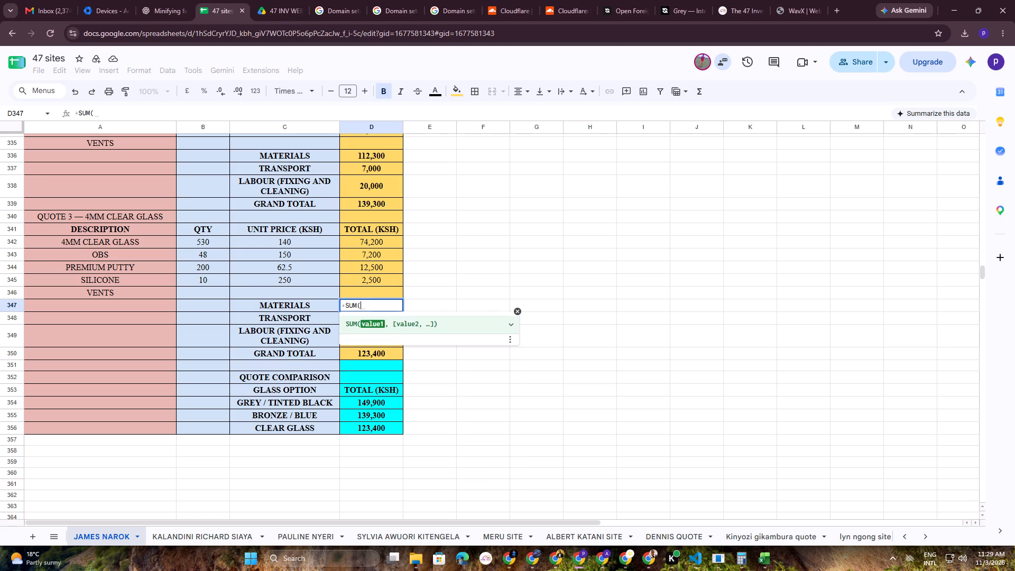
pyautogui.moveTo(392, 240); pyautogui.dragTo(396, 275)
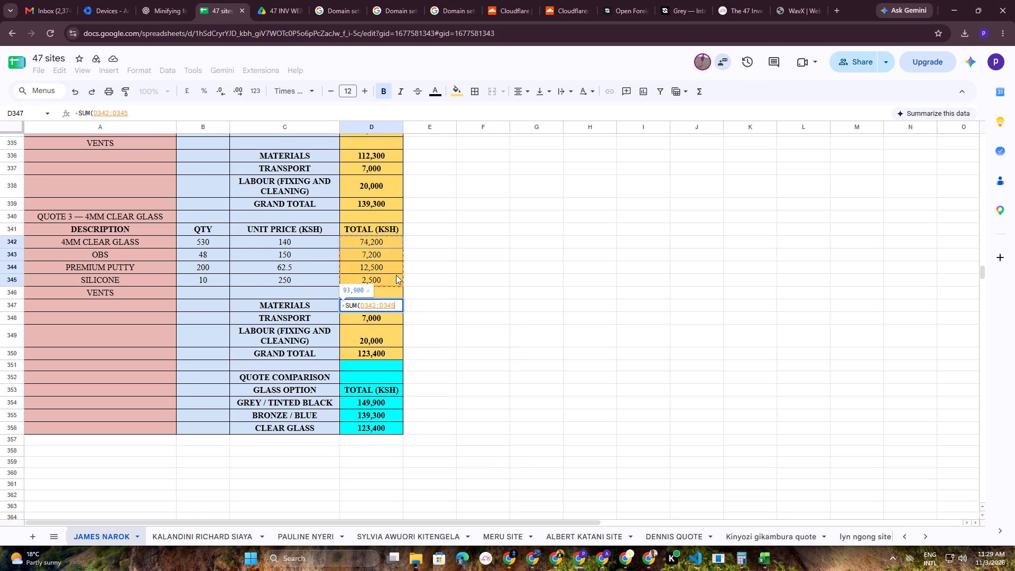
pyautogui.moveTo(396, 275); pyautogui.dragTo(397, 280)
pyautogui.hotkey('shift', ')')
pyautogui.press('Return')
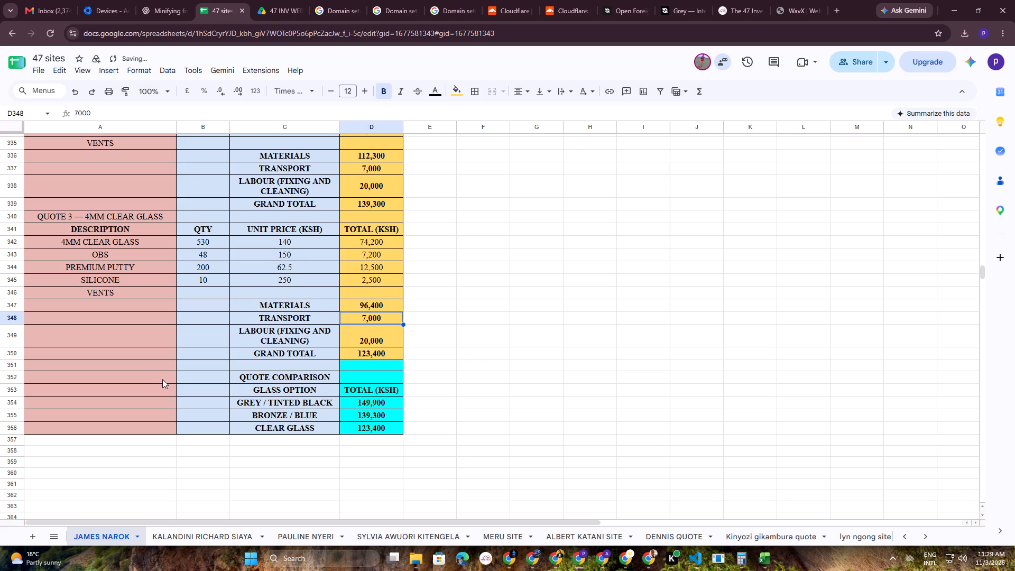
pyautogui.doubleClick(384, 306)
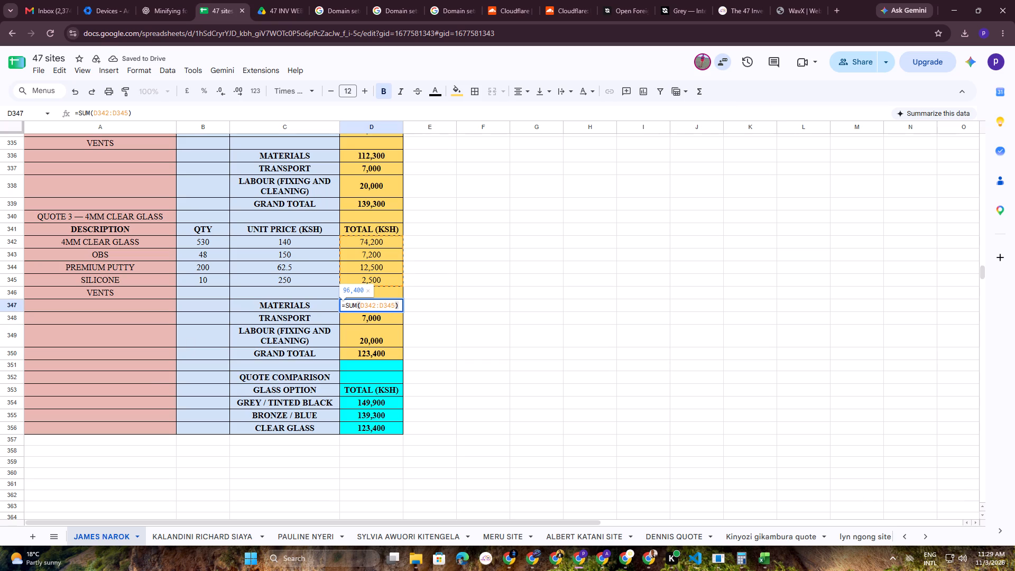
pyautogui.press('Escape')
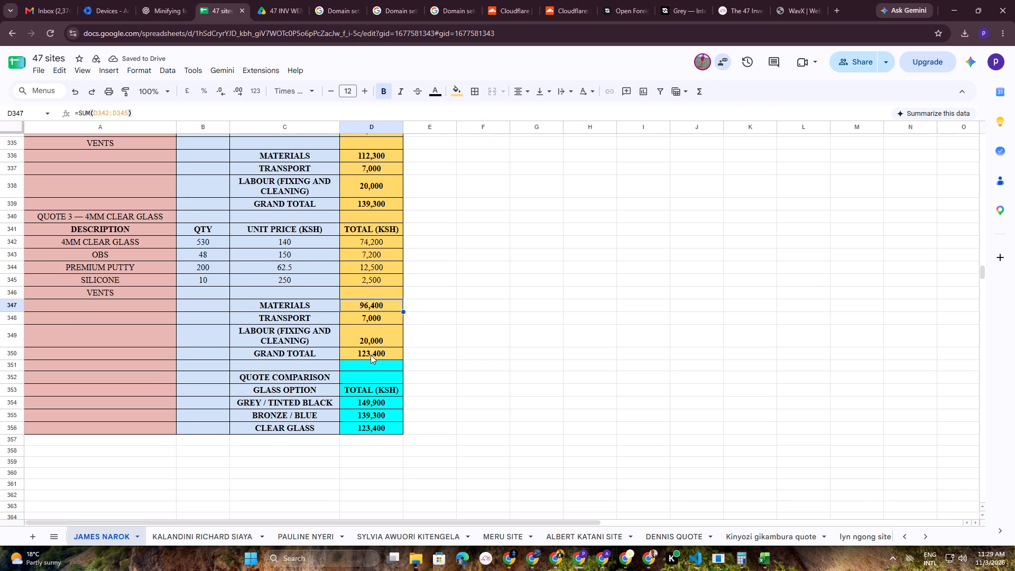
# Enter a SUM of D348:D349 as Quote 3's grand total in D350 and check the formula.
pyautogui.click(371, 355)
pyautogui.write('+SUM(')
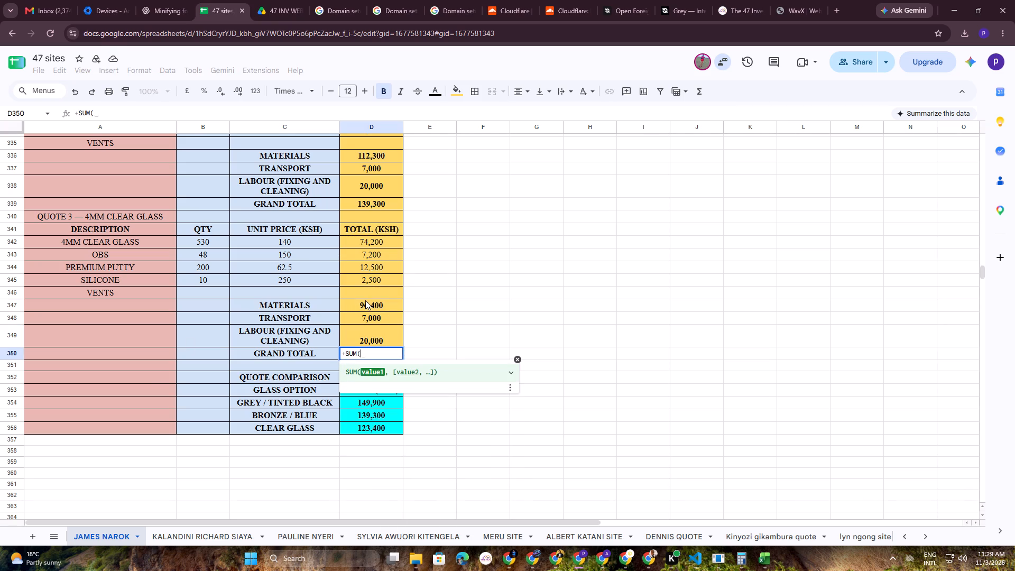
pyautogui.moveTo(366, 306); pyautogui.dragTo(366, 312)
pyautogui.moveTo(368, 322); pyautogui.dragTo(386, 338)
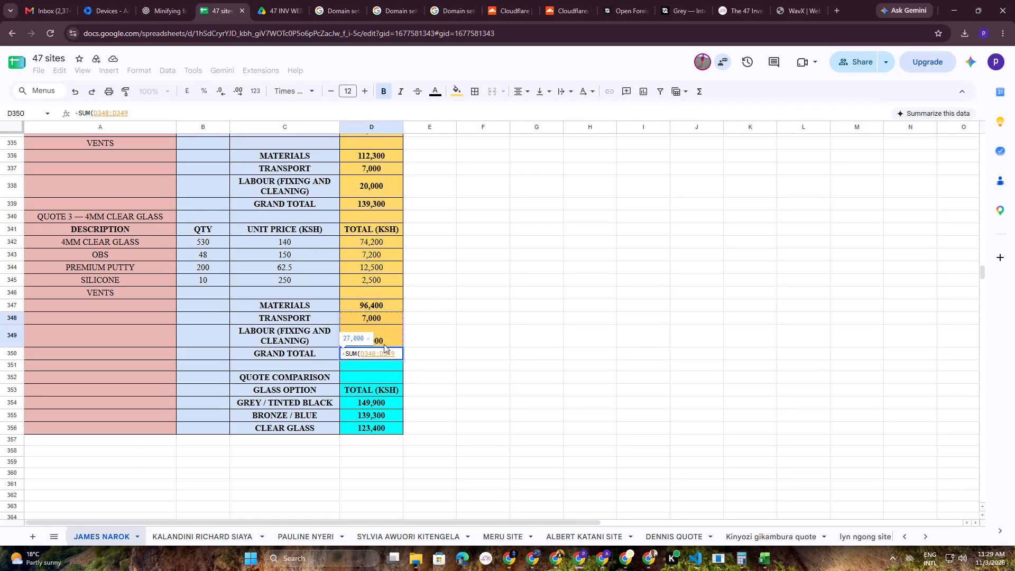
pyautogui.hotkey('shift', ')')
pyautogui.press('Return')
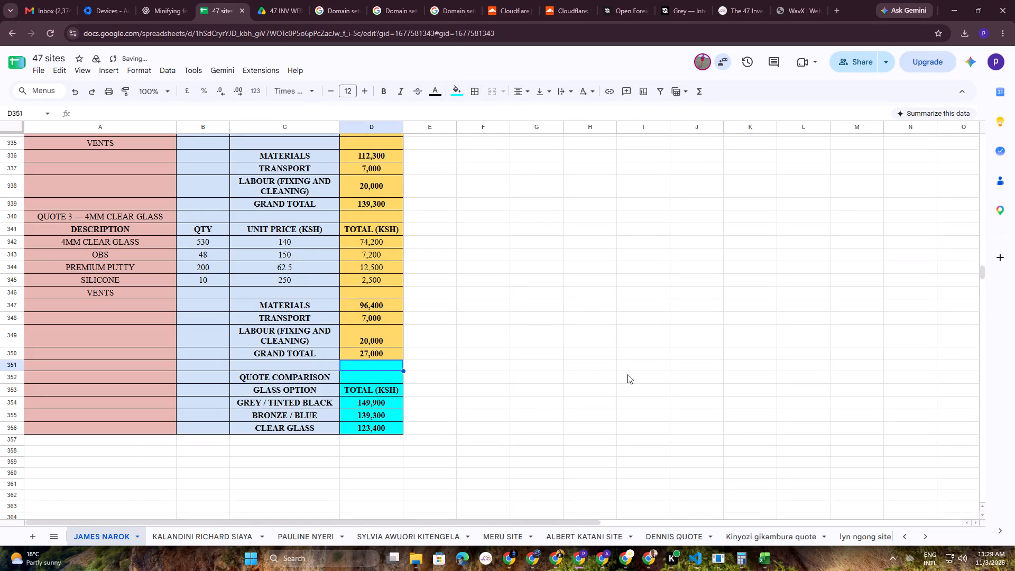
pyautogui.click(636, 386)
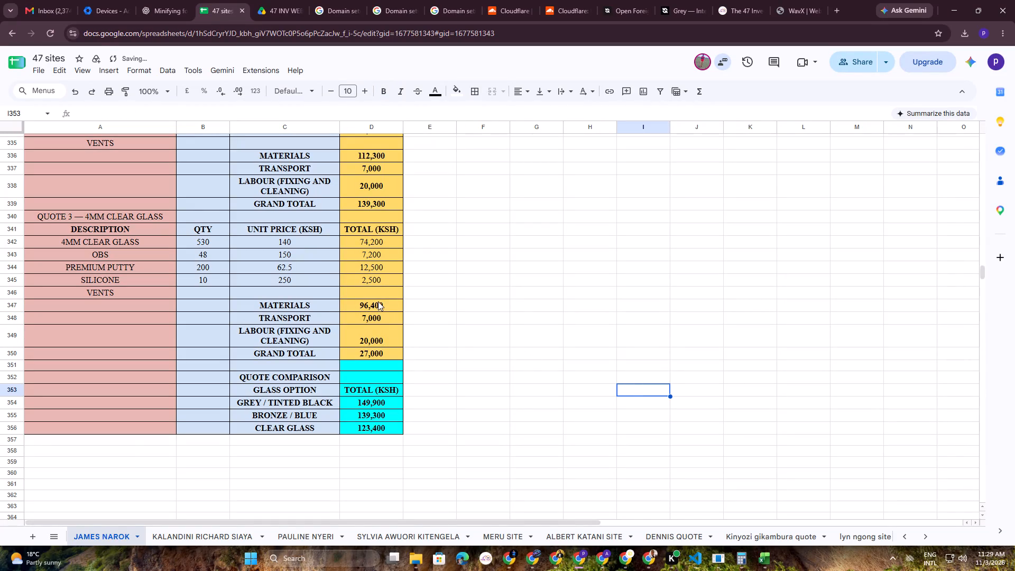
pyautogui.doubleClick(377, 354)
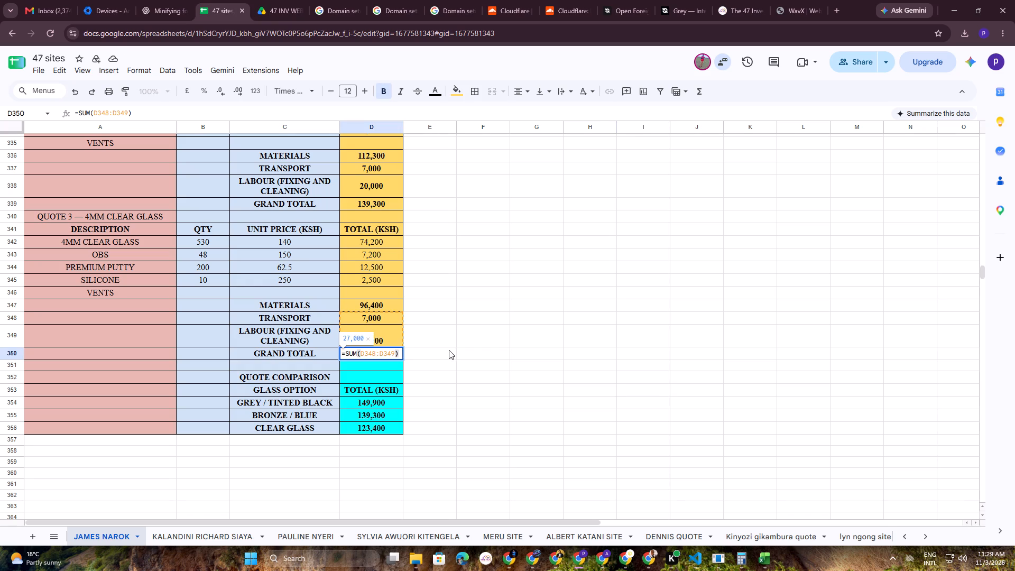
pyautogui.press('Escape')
# Enter Quote 3's grand total in D350 as a SUM of D347:D349, including the materials amount.
pyautogui.click(384, 352)
pyautogui.click(384, 352)
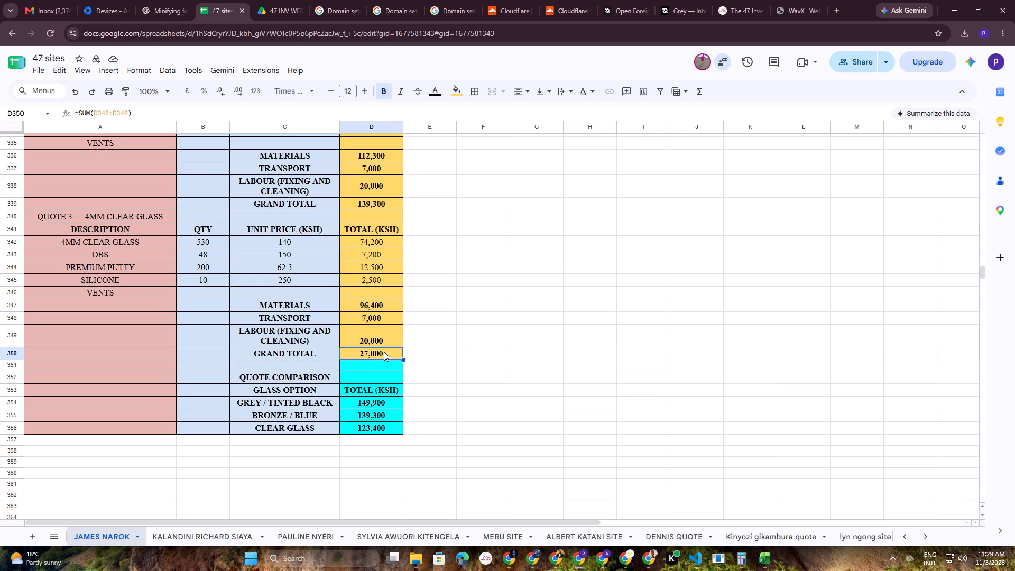
pyautogui.write('+SUM(')
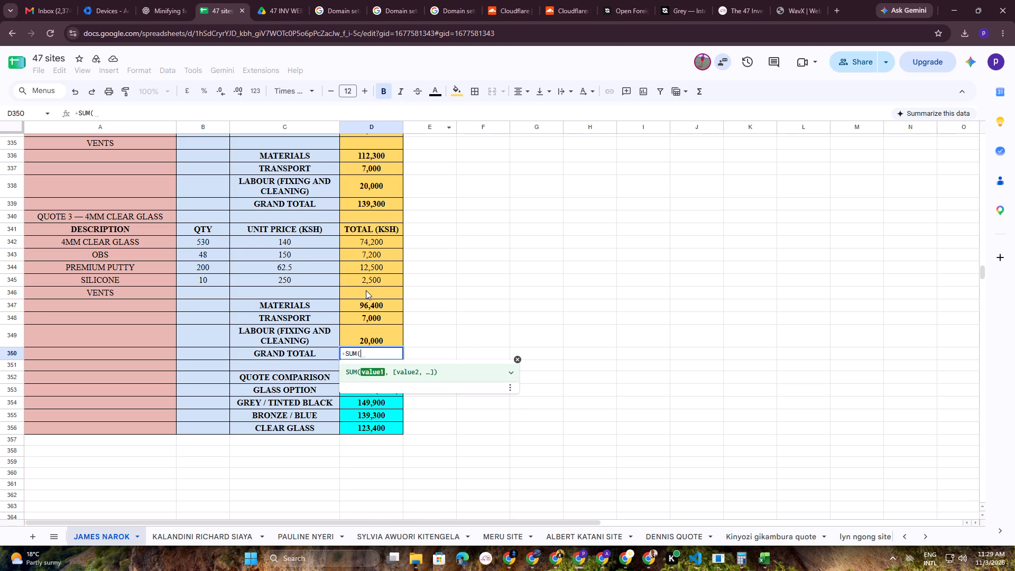
pyautogui.moveTo(366, 303); pyautogui.dragTo(383, 338)
pyautogui.hotkey('shift', ')')
pyautogui.press('Return')
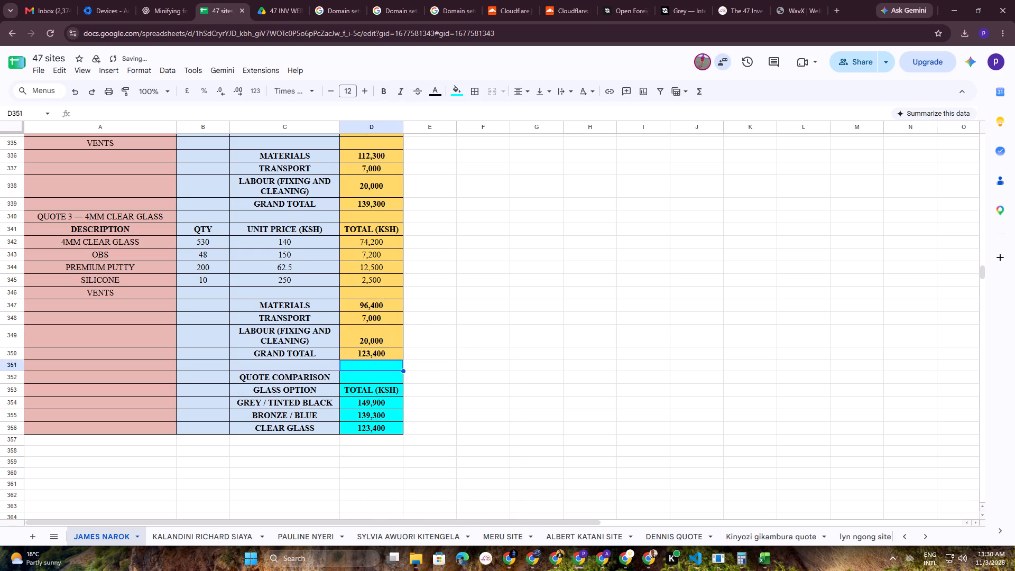
pyautogui.click(474, 363)
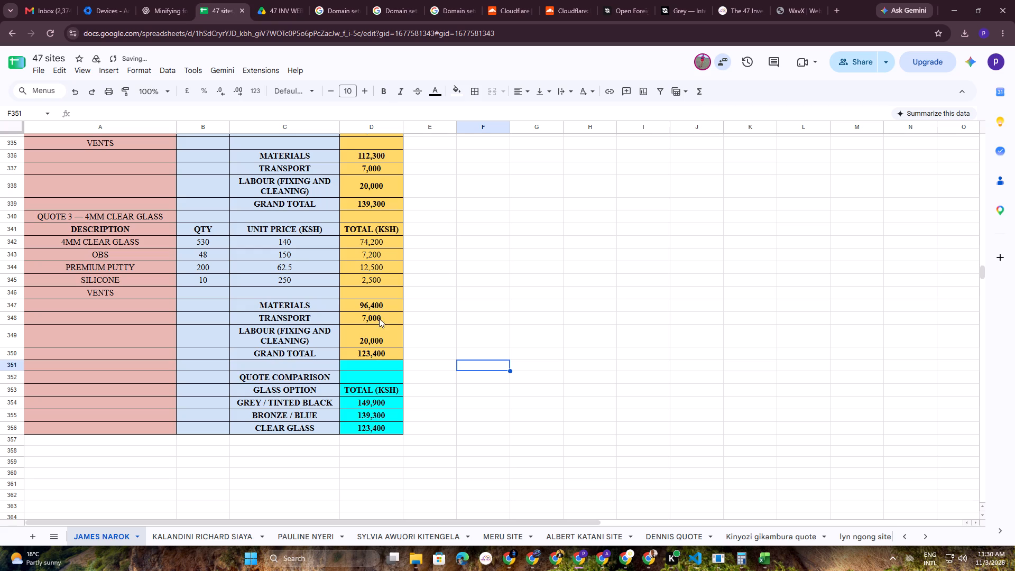
# Align Quote 3's materials, transport, labour and grand total amounts in D347:D350 vertically to the middle.
pyautogui.moveTo(384, 304); pyautogui.dragTo(385, 348)
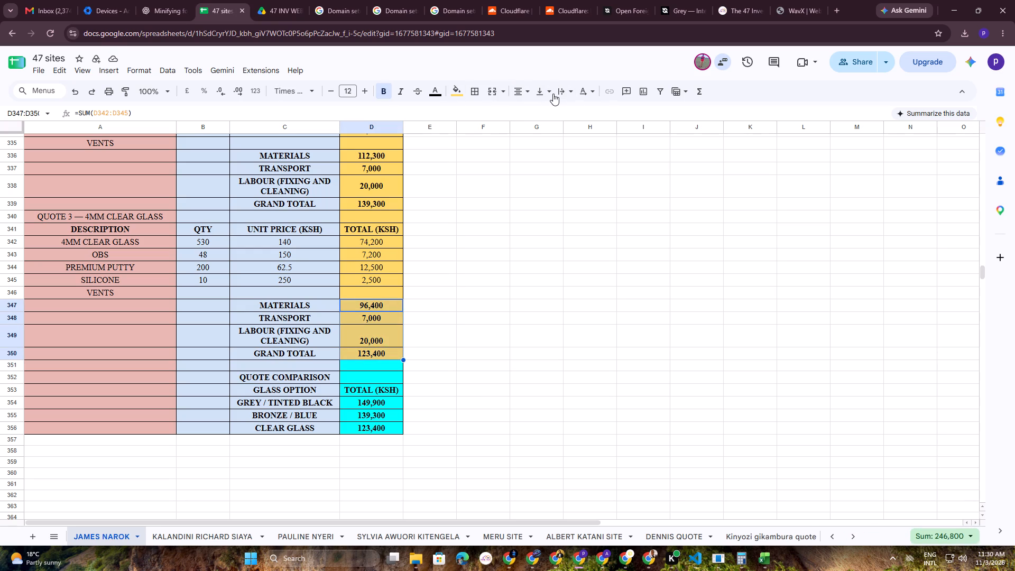
pyautogui.click(545, 90)
pyautogui.click(560, 106)
pyautogui.click(583, 300)
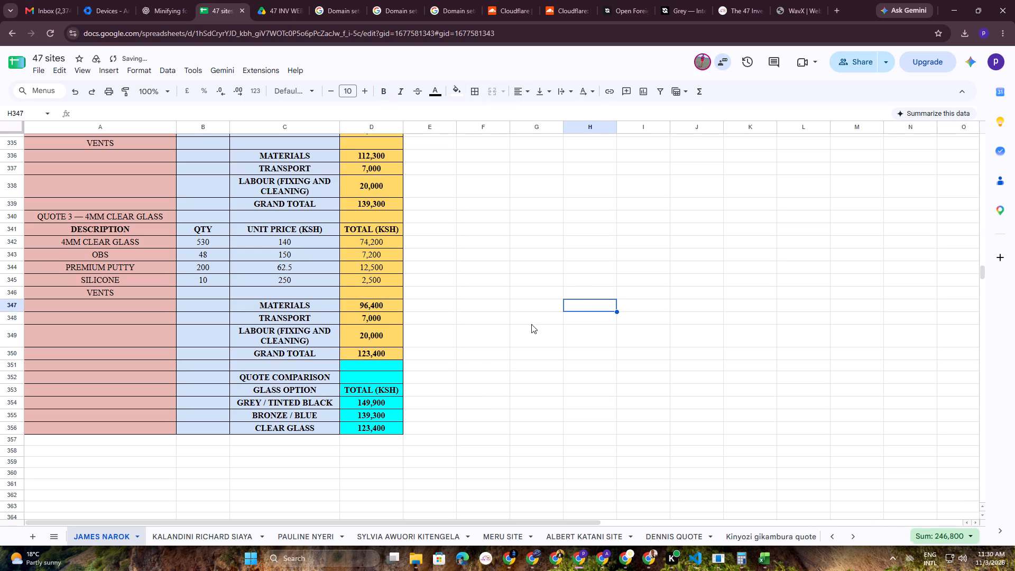
# Fill the QUOTE COMPARISON heading cell C352 with red.
pyautogui.click(292, 376)
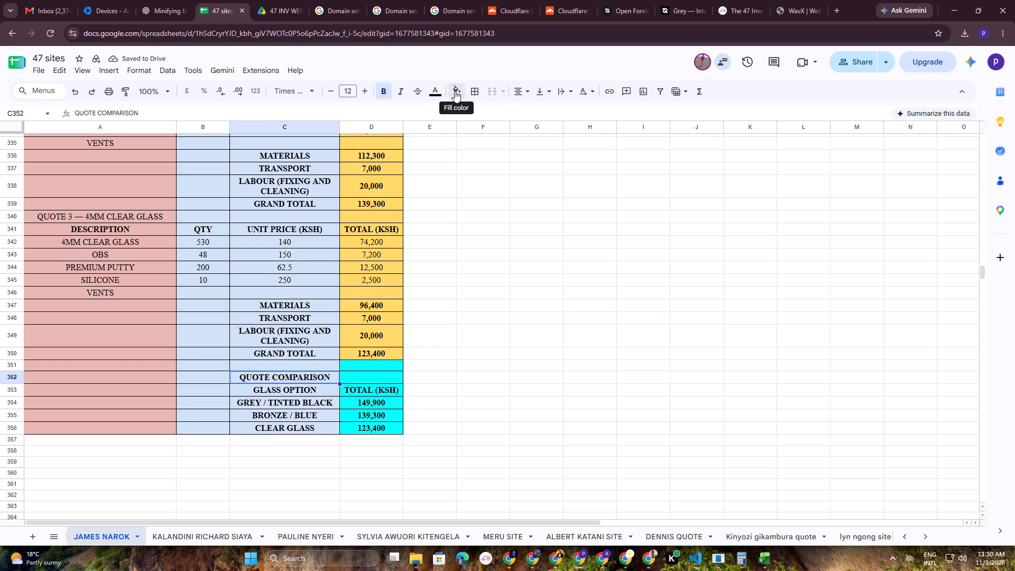
pyautogui.click(457, 90)
pyautogui.click(473, 140)
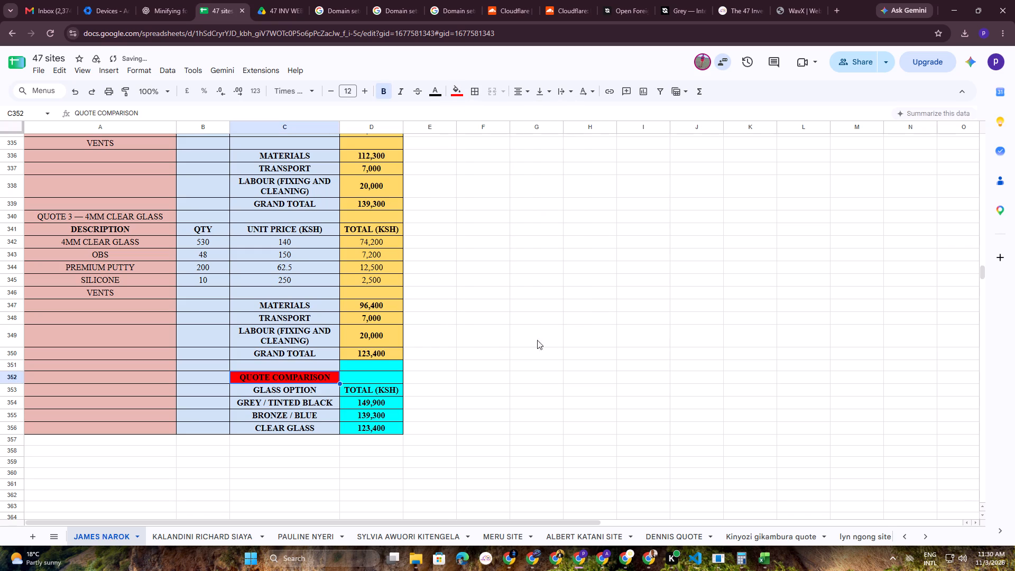
pyautogui.click(577, 401)
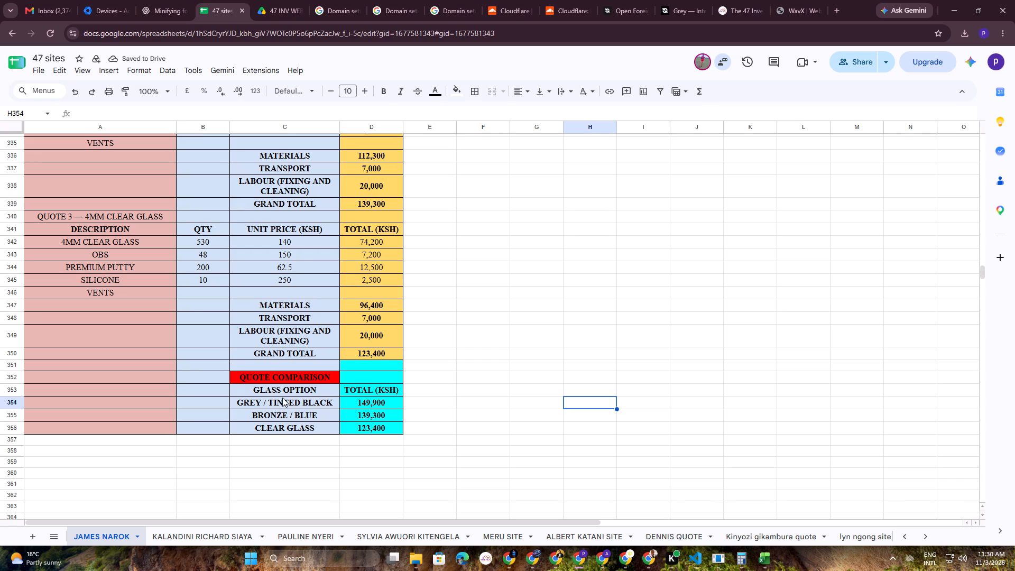
# Link the GREY / TINTED BLACK total in D354 to Quote 1's grand total in D328 and check the formula.
pyautogui.click(361, 402)
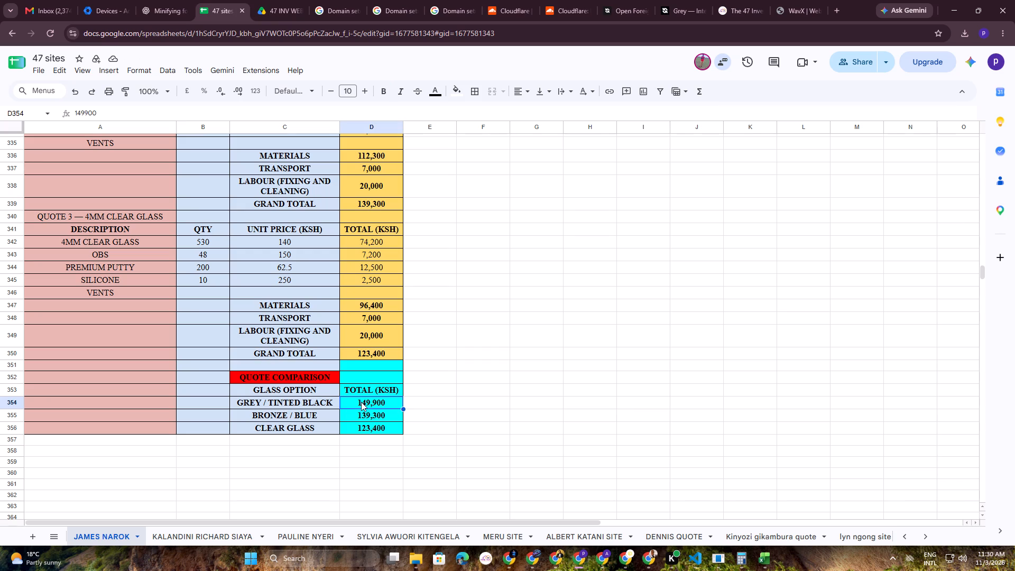
pyautogui.doubleClick(362, 402)
pyautogui.click(442, 411)
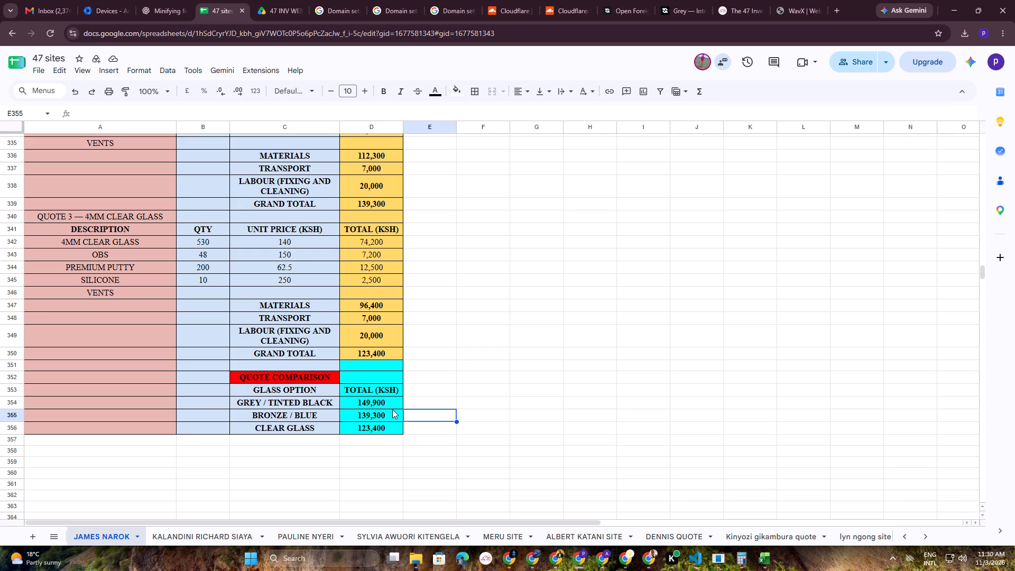
pyautogui.click(386, 403)
pyautogui.press('+')
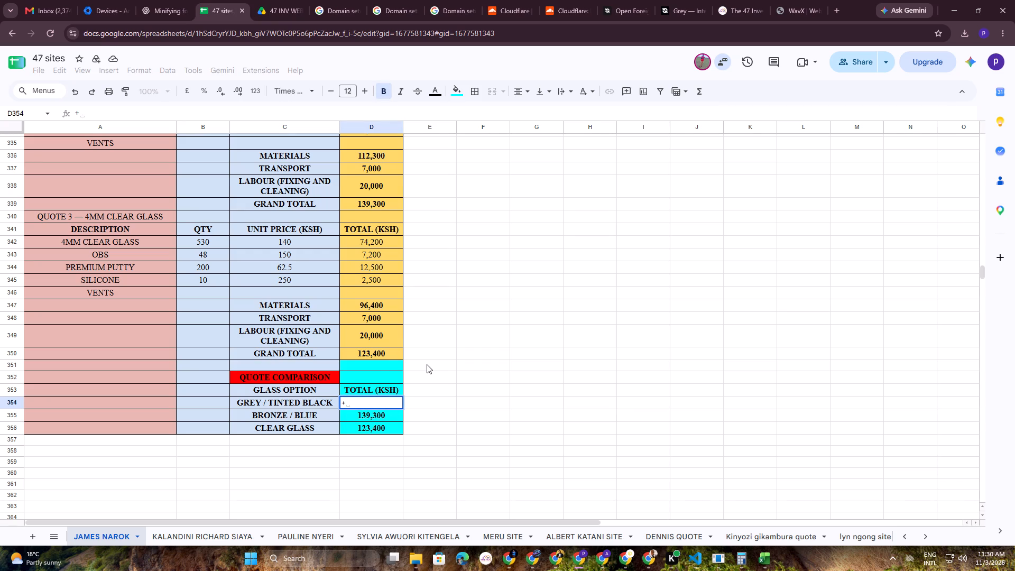
pyautogui.scroll(2, 426, 366)
pyautogui.scroll(5, 362, 346)
pyautogui.scroll(-1, 362, 343)
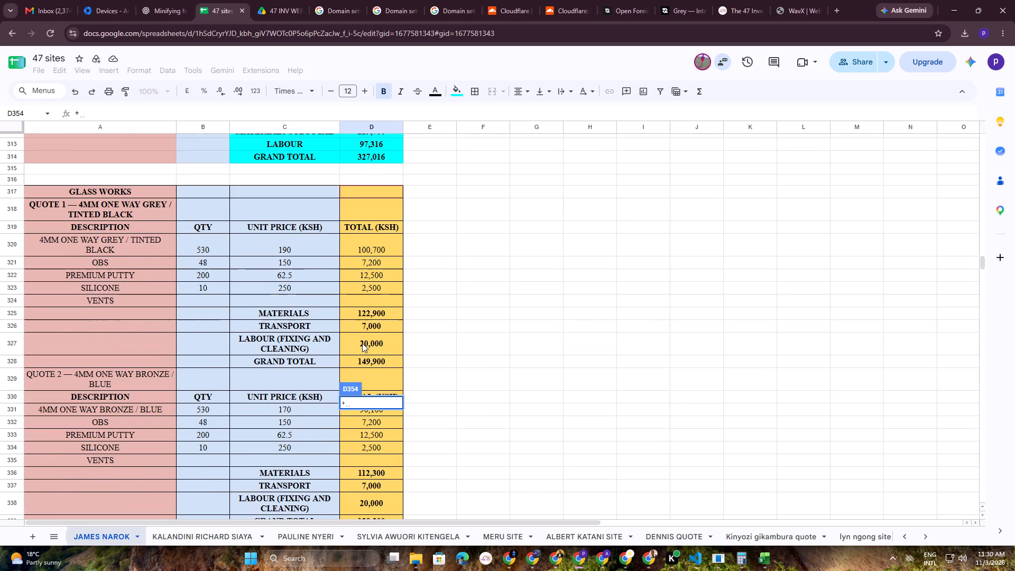
pyautogui.click(383, 362)
pyautogui.press('Return')
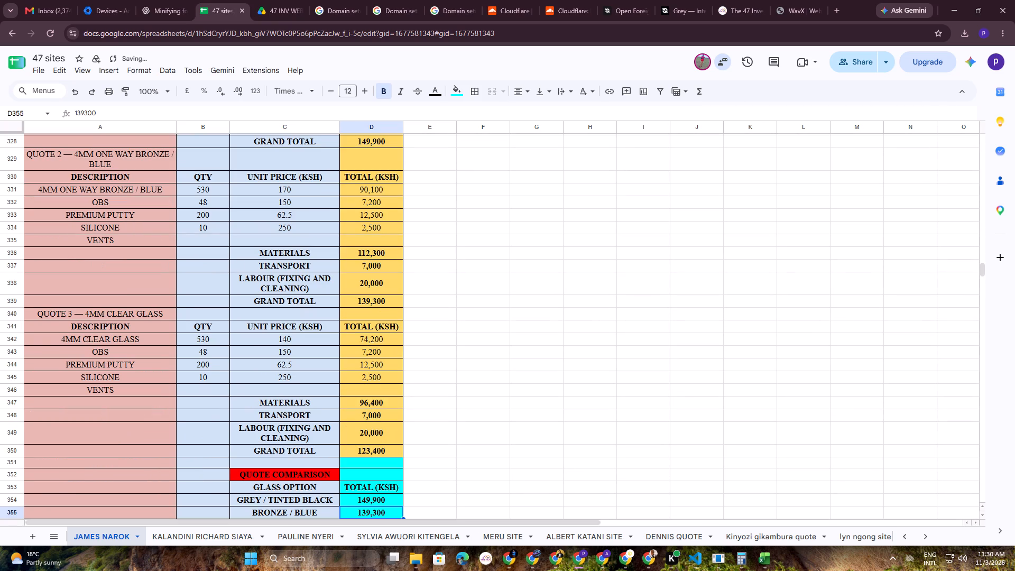
pyautogui.scroll(-3, 430, 350)
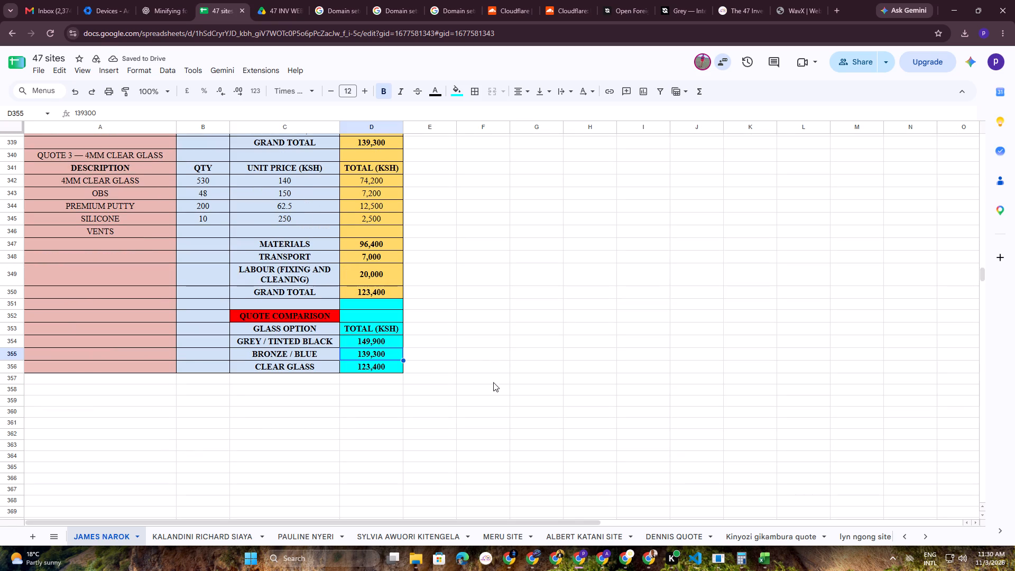
pyautogui.click(449, 406)
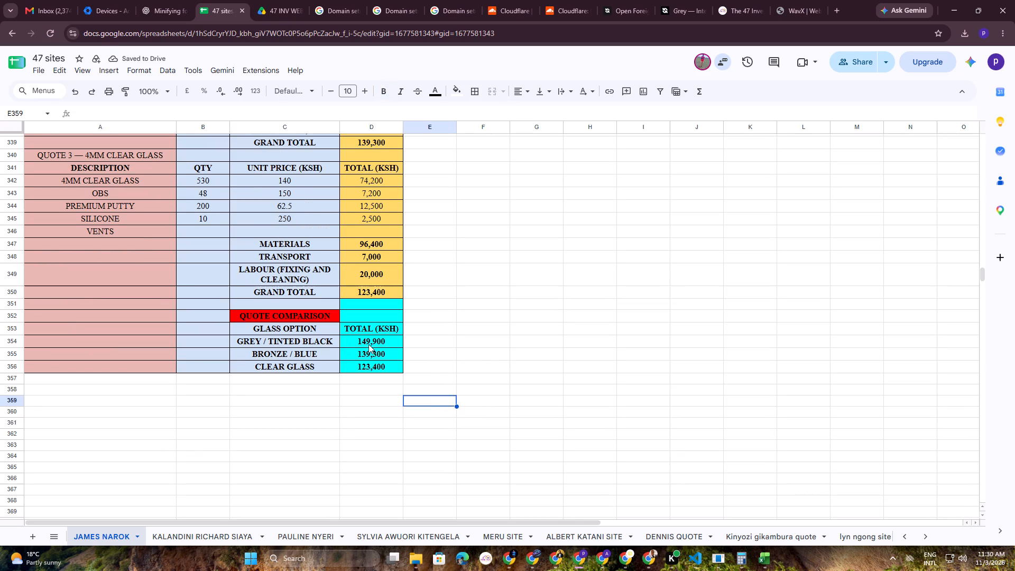
pyautogui.doubleClick(368, 344)
pyautogui.press('Escape')
# Link the BRONZE / BLUE total in D355 to Quote 2's grand total in D339.
pyautogui.click(372, 356)
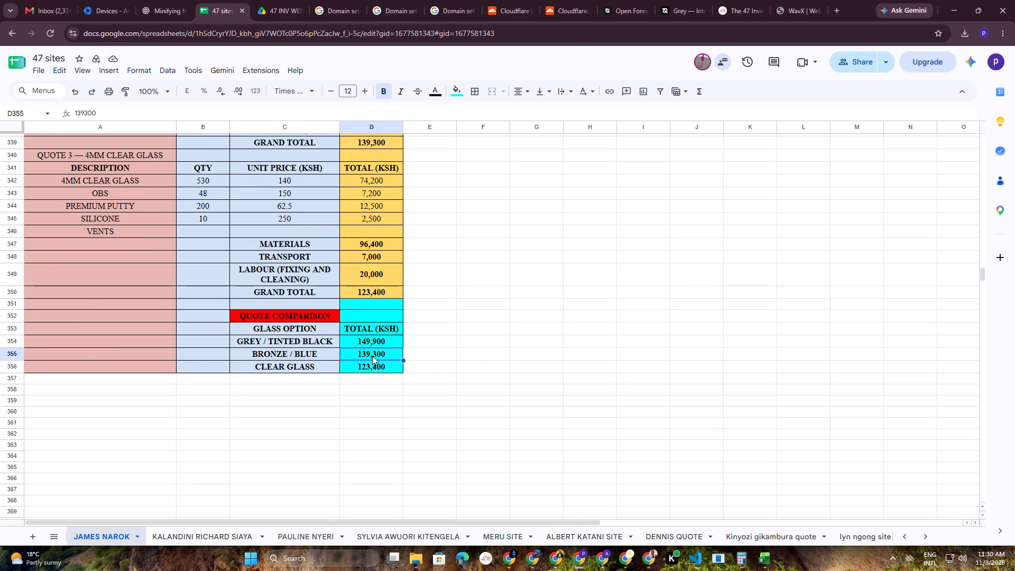
pyautogui.press('+')
pyautogui.scroll(6, 453, 337)
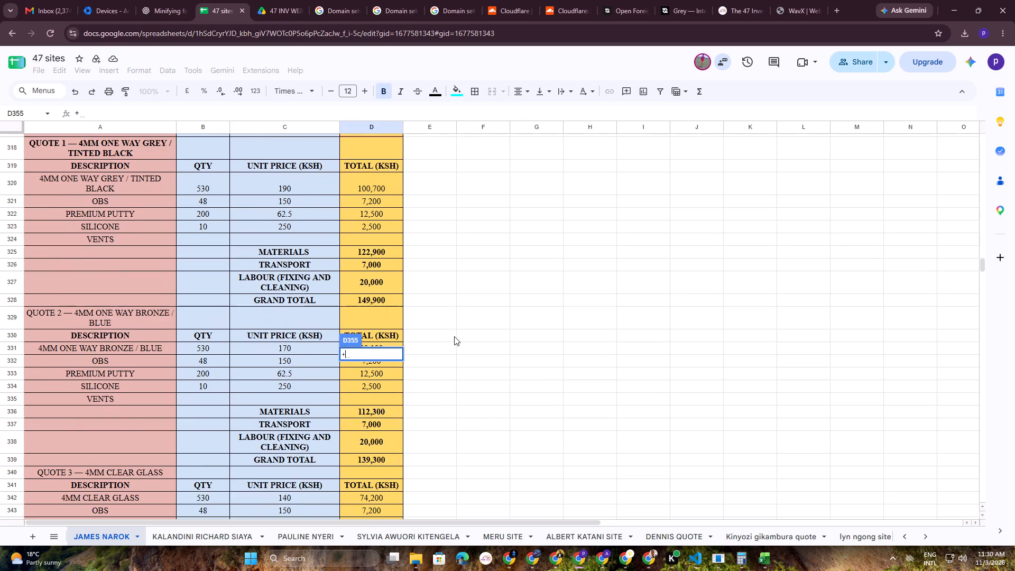
pyautogui.scroll(3, 455, 336)
pyautogui.scroll(-1, 456, 336)
pyautogui.scroll(1, 456, 337)
pyautogui.scroll(-1, 456, 337)
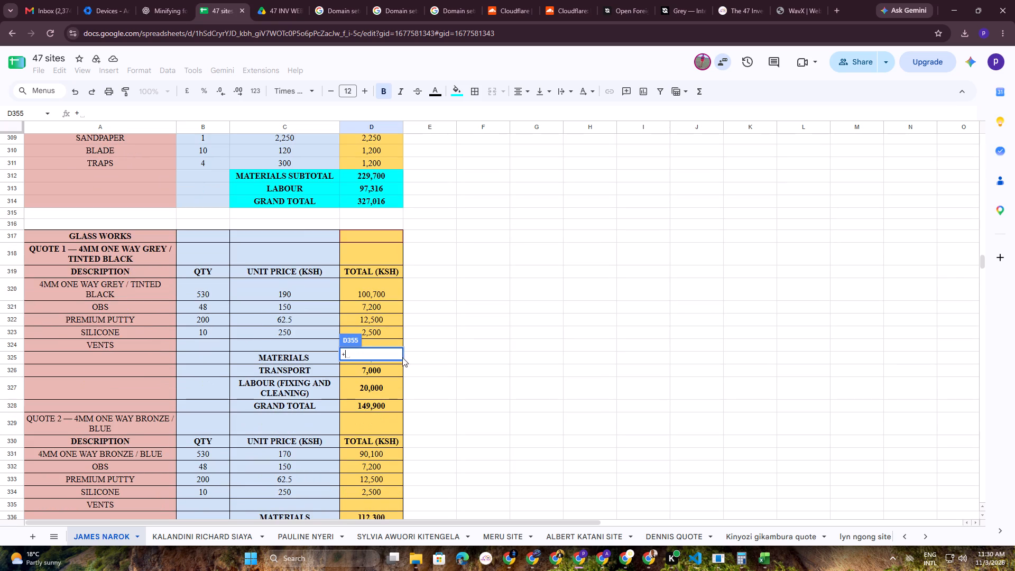
pyautogui.scroll(-3, 400, 366)
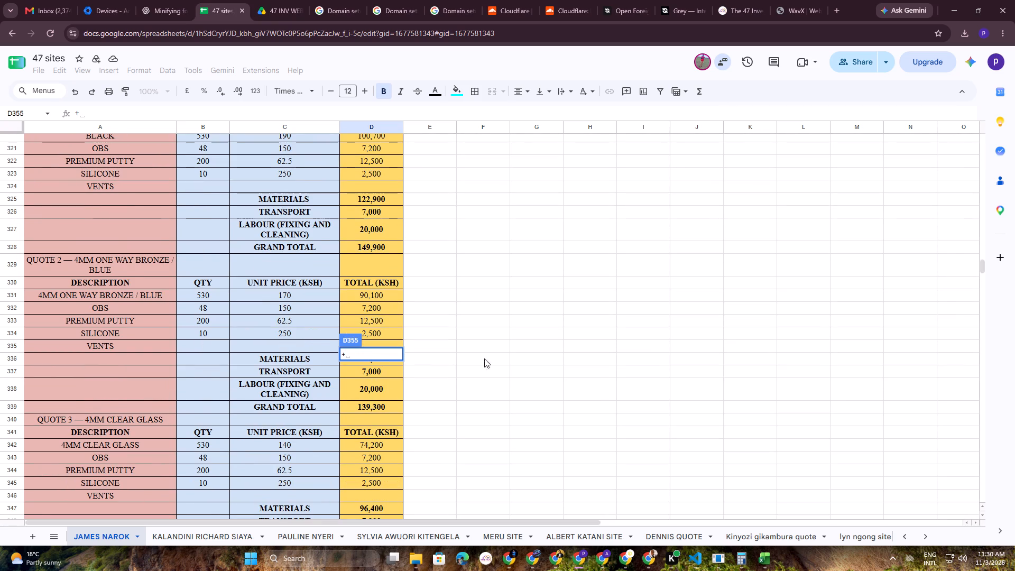
pyautogui.scroll(-2, 489, 357)
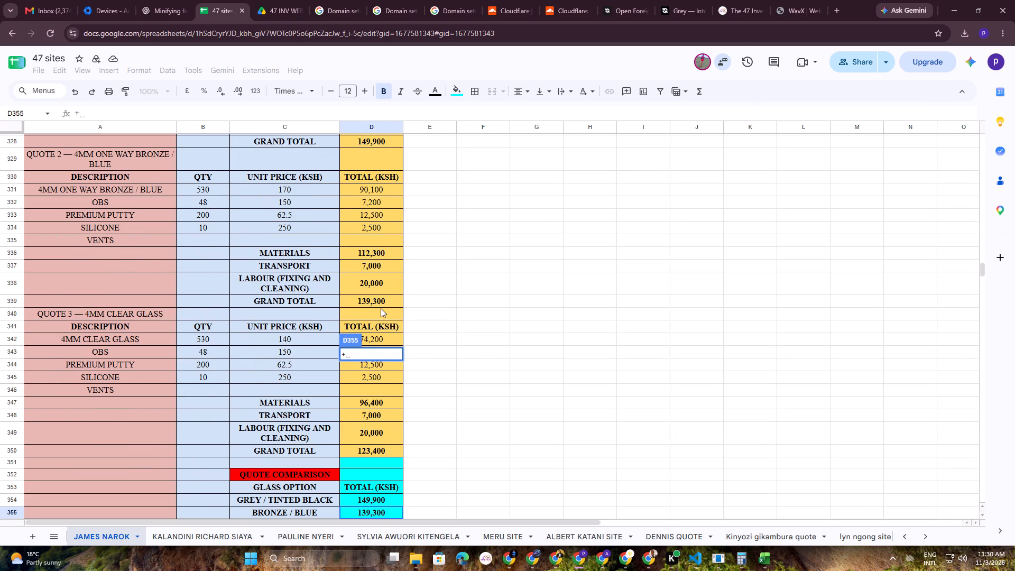
pyautogui.click(381, 301)
pyautogui.press('Return')
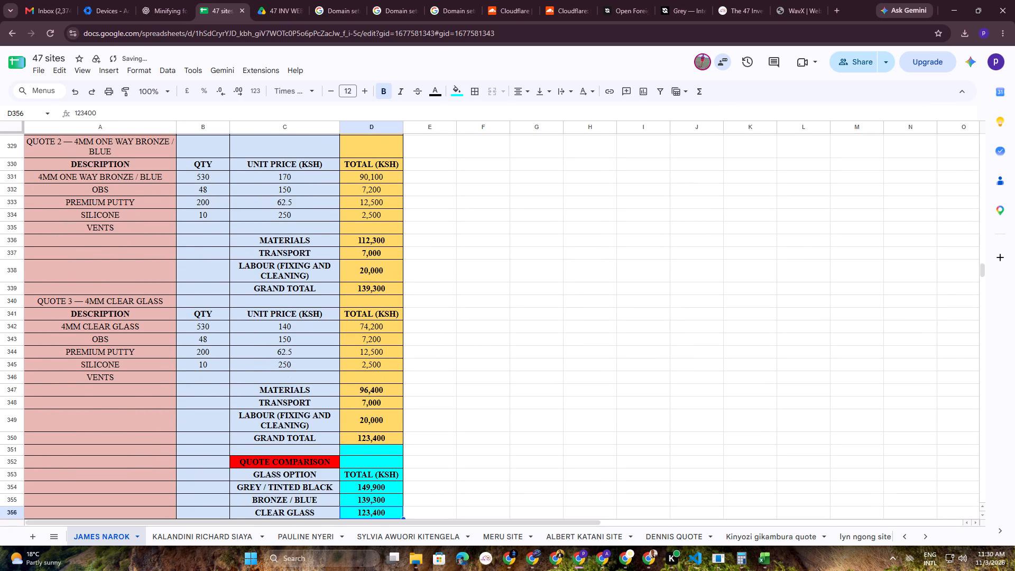
# Link the CLEAR GLASS total in D356 to Quote 3's grand total in D350.
pyautogui.scroll(-3, 561, 448)
pyautogui.click(540, 423)
pyautogui.click(356, 353)
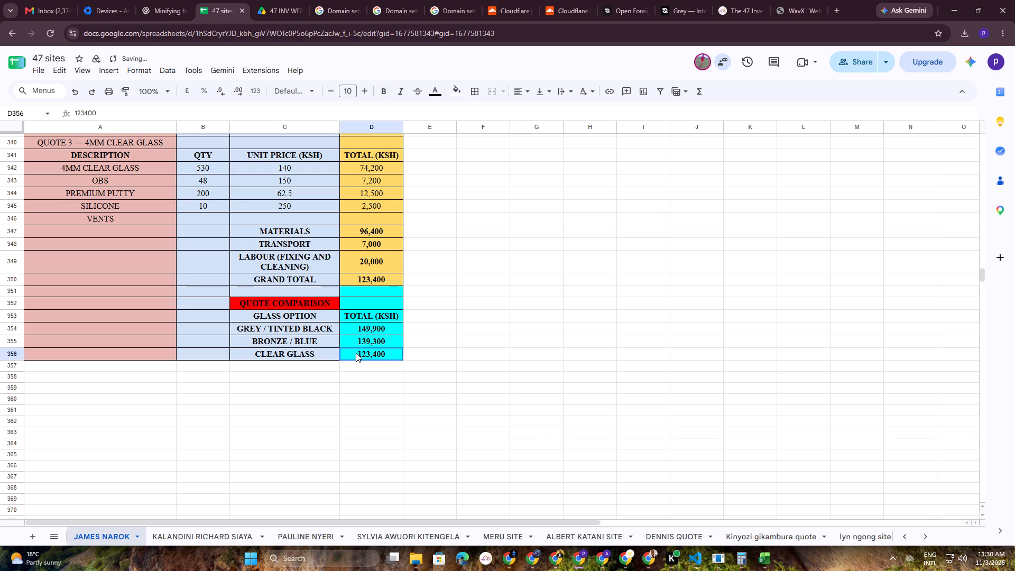
pyautogui.press('+')
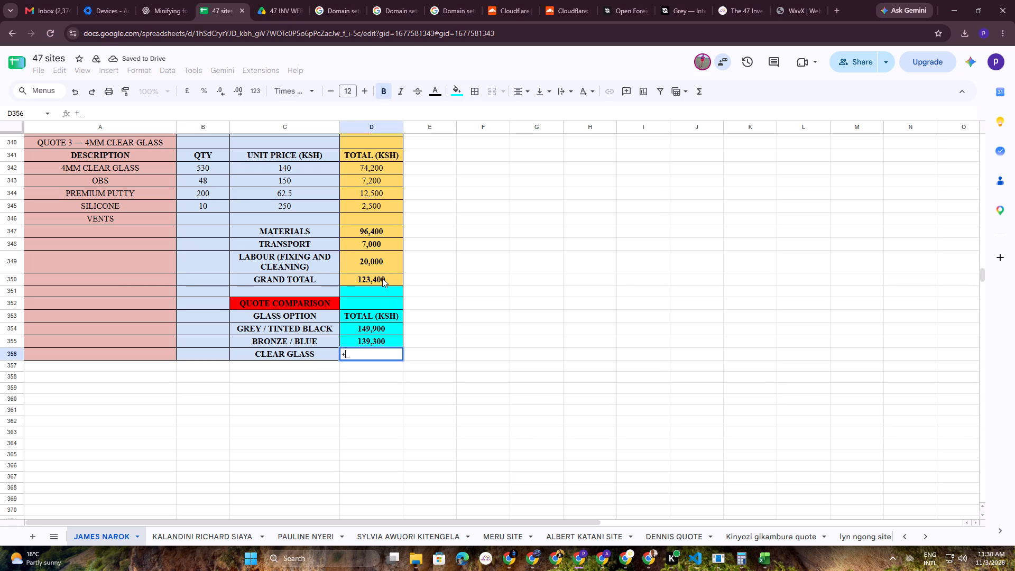
pyautogui.click(382, 278)
pyautogui.press('Return')
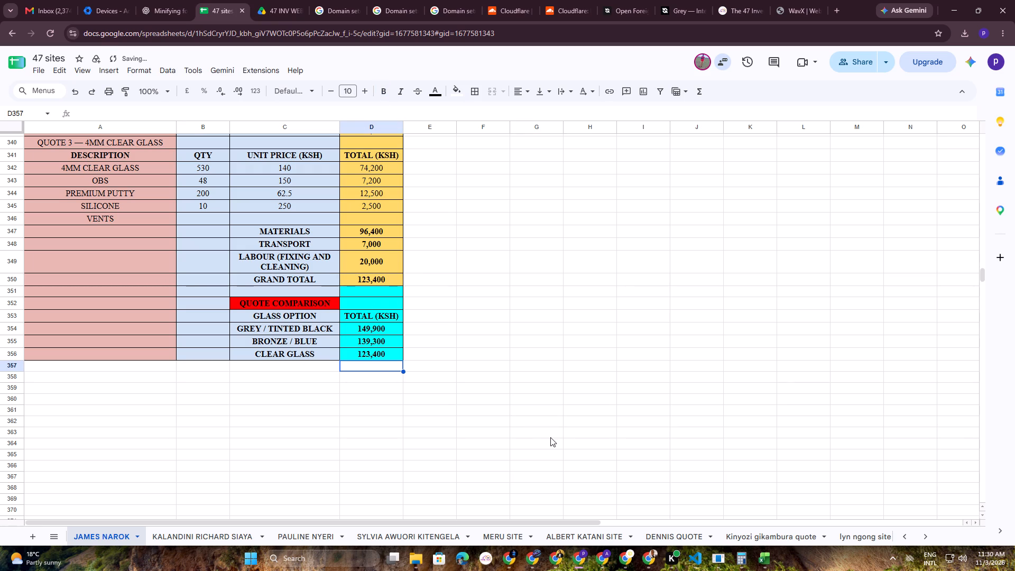
pyautogui.click(550, 437)
pyautogui.click(540, 338)
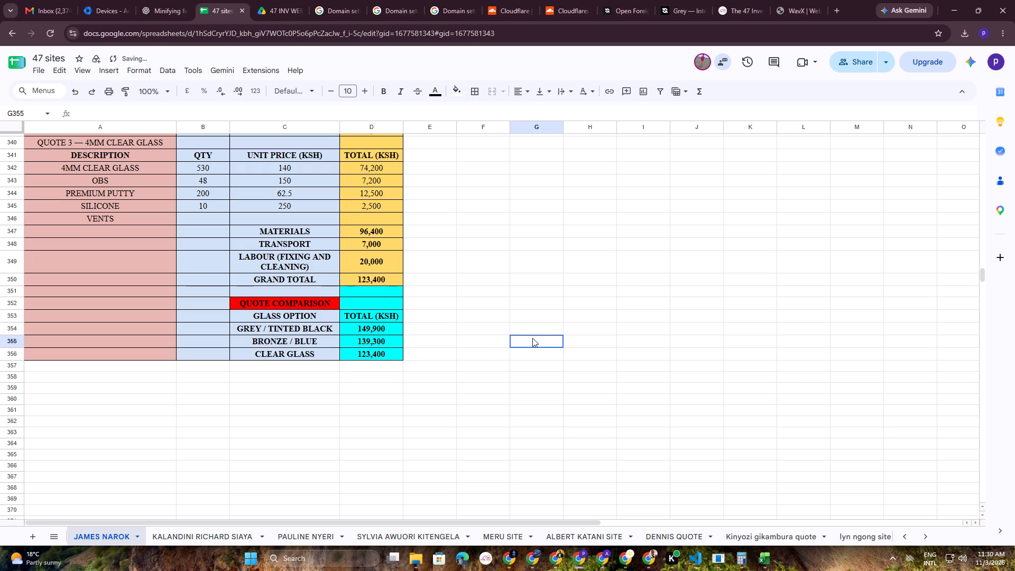
# Fill the QUOTE COMPARISON heading row cells C352:D352 with red.
pyautogui.moveTo(297, 306); pyautogui.dragTo(392, 307)
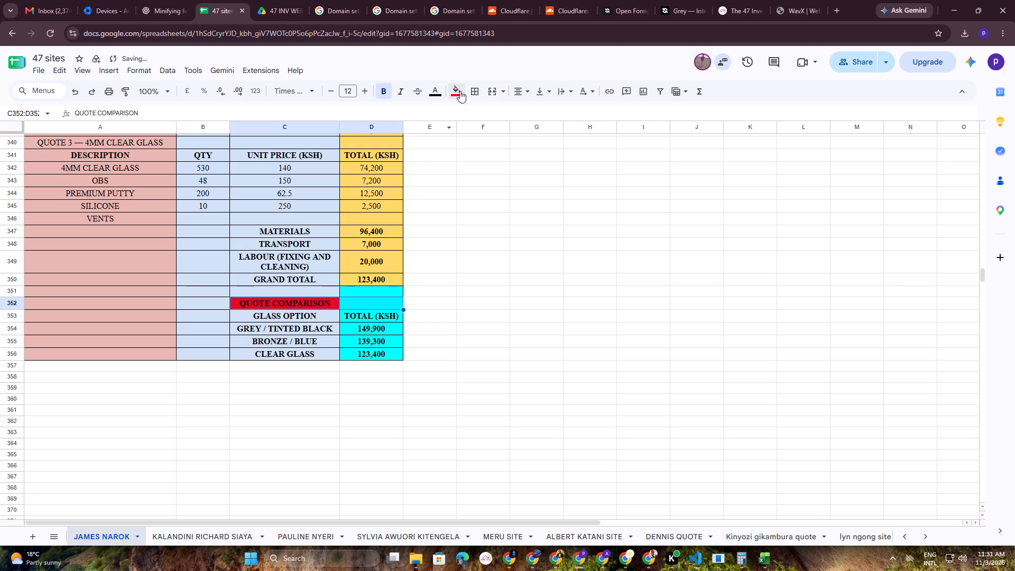
pyautogui.click(457, 96)
pyautogui.click(474, 139)
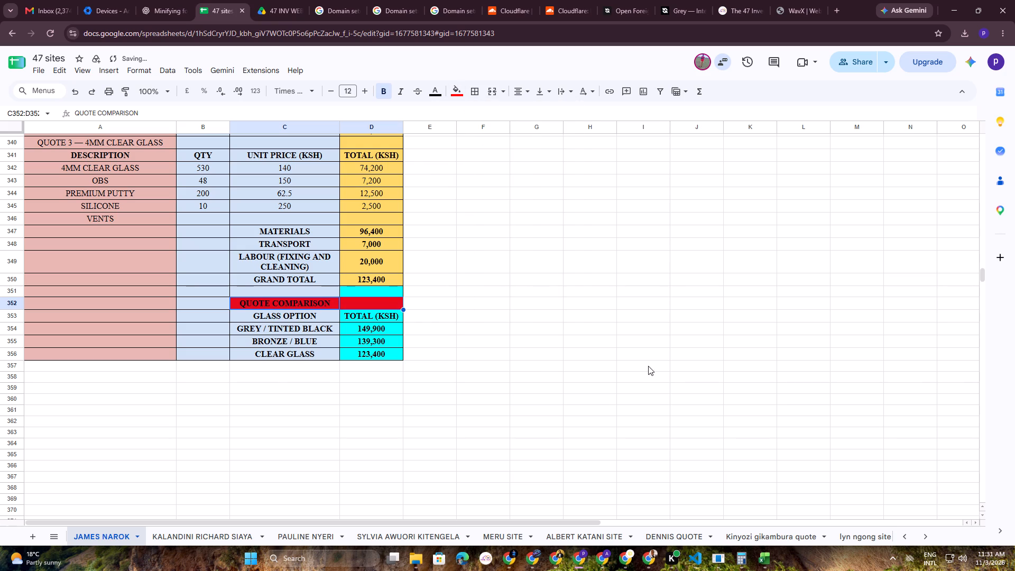
pyautogui.click(648, 366)
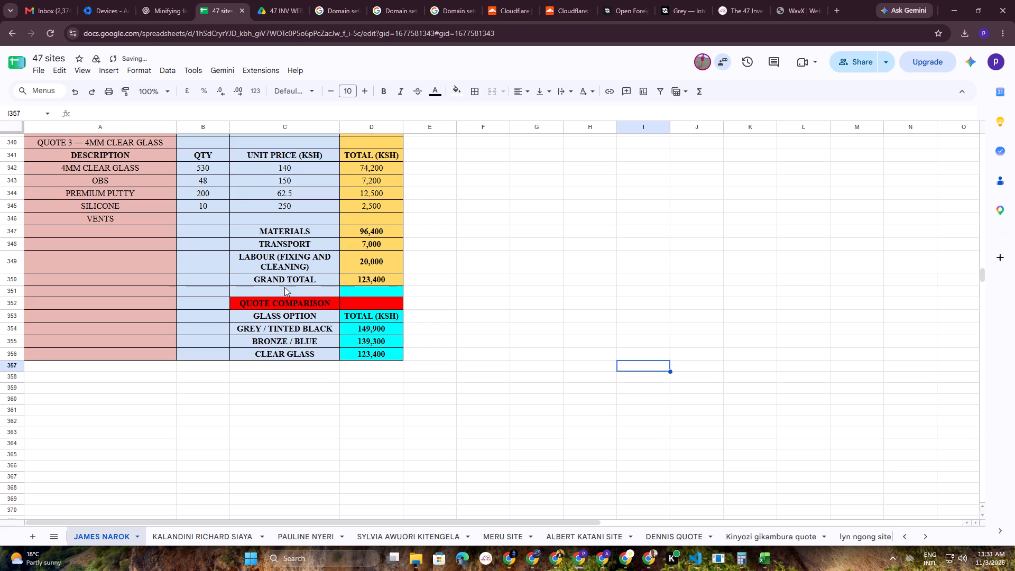
# Fill Quote 3's materials, transport, labour and grand total cells C347:D350 with cyan.
pyautogui.moveTo(273, 229); pyautogui.dragTo(387, 280)
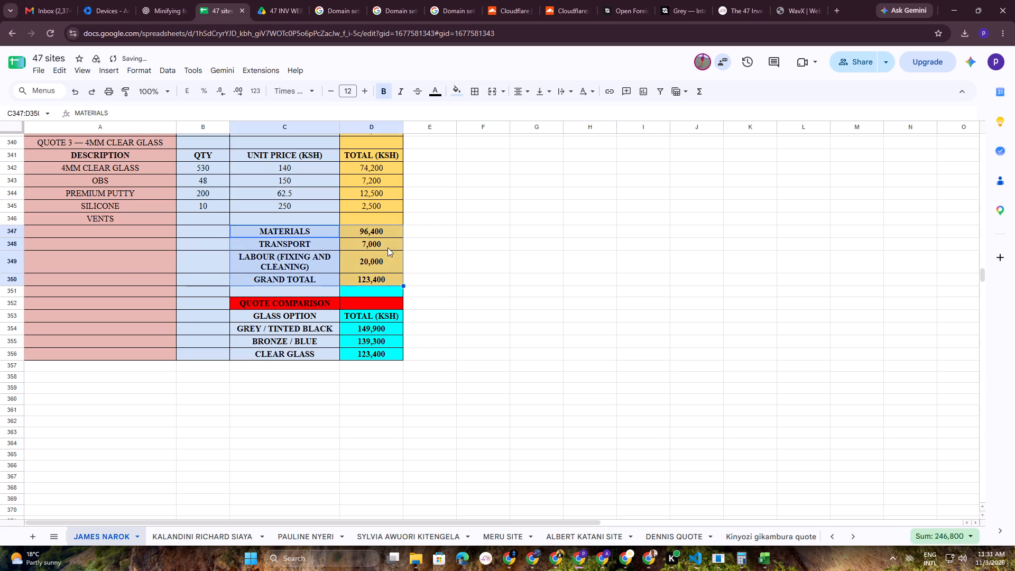
pyautogui.click(460, 90)
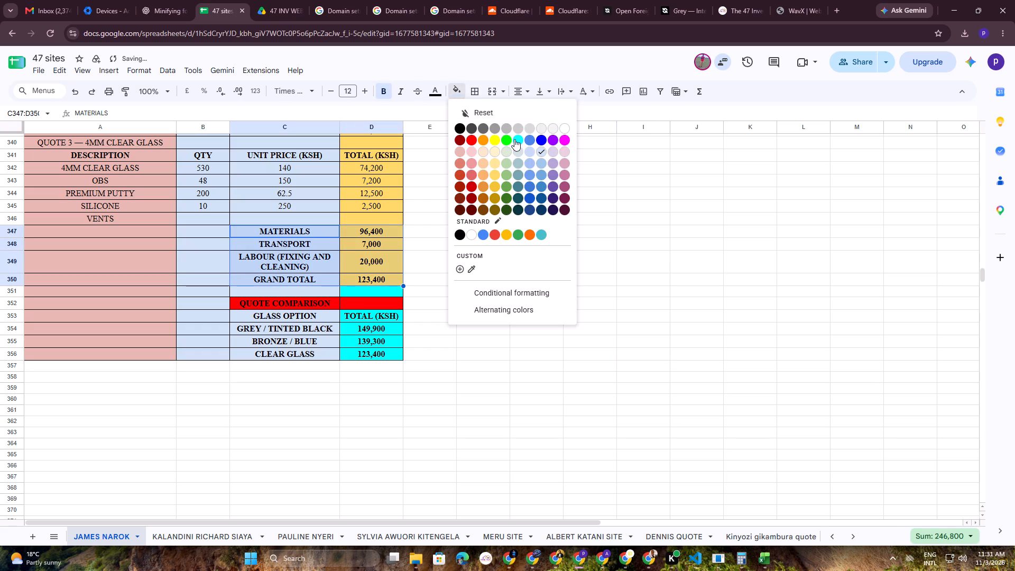
pyautogui.click(517, 139)
pyautogui.click(569, 284)
# Fill Quote 2's materials, transport, labour and grand total cells C336:D339 with cyan.
pyautogui.scroll(3, 404, 293)
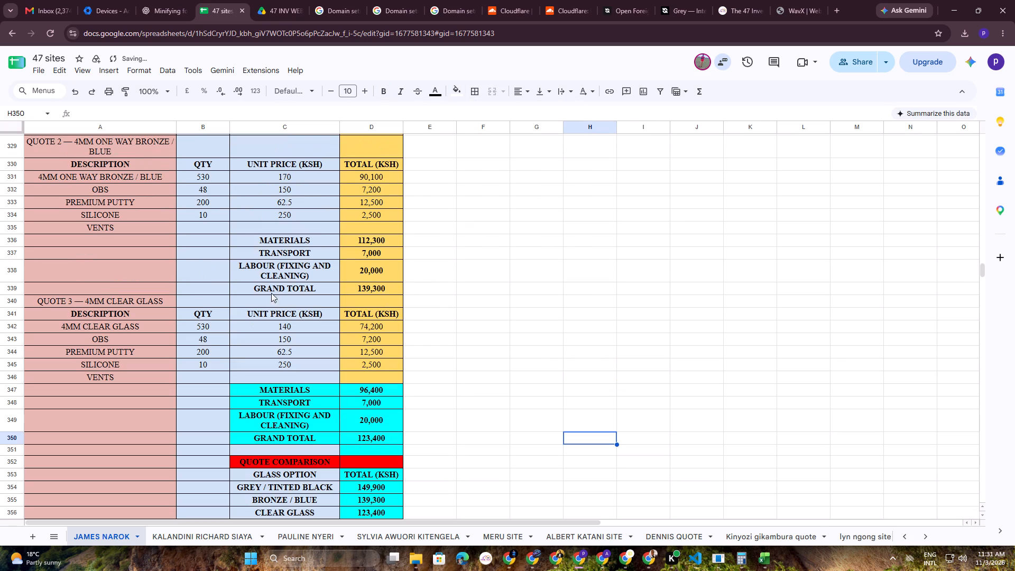
pyautogui.moveTo(256, 239); pyautogui.dragTo(370, 287)
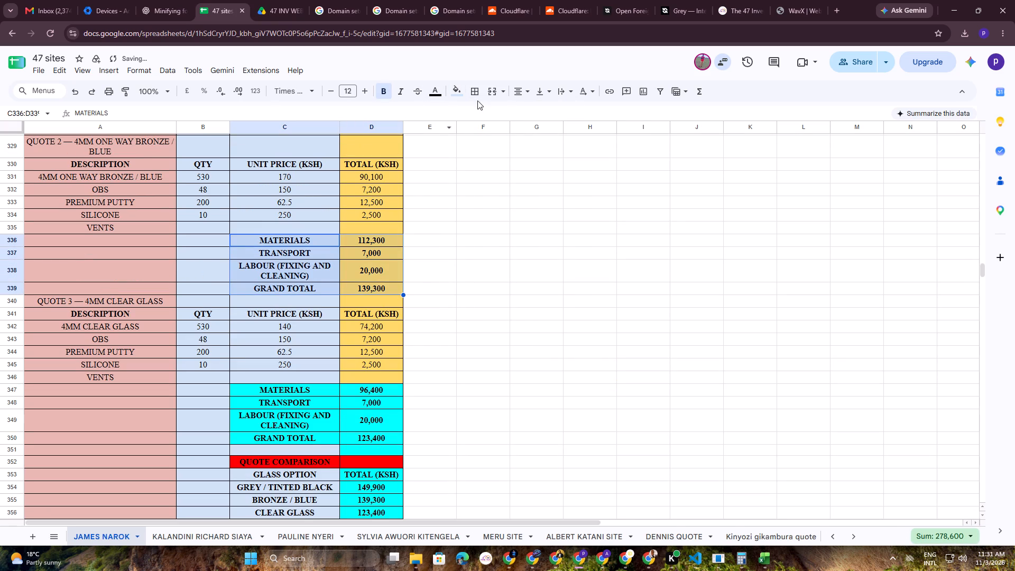
pyautogui.click(460, 92)
pyautogui.click(516, 140)
pyautogui.click(635, 303)
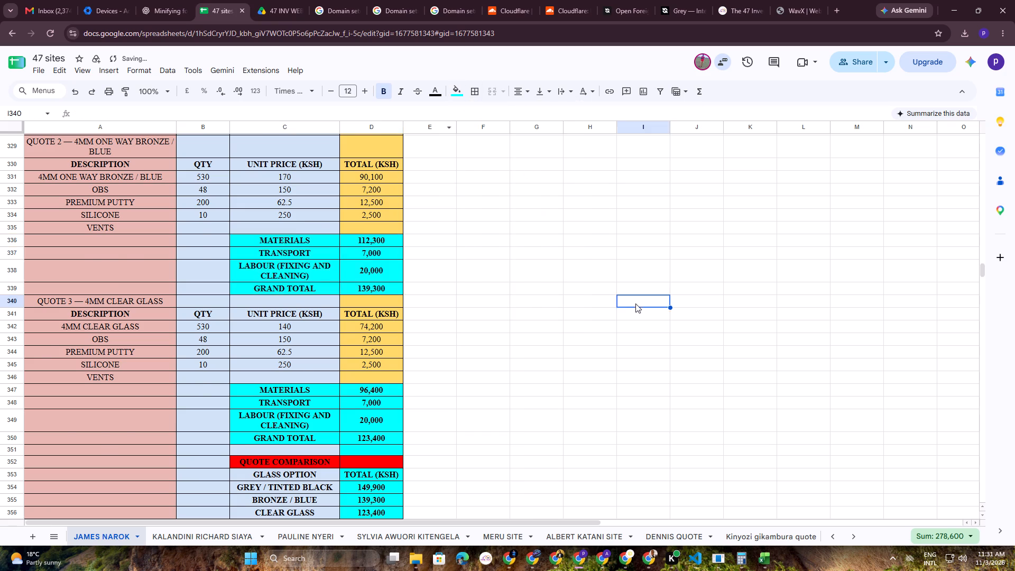
# Fill Quote 1's materials, transport, labour and grand total cells C325:D328 with cyan.
pyautogui.scroll(4, 279, 291)
pyautogui.moveTo(243, 293); pyautogui.dragTo(370, 338)
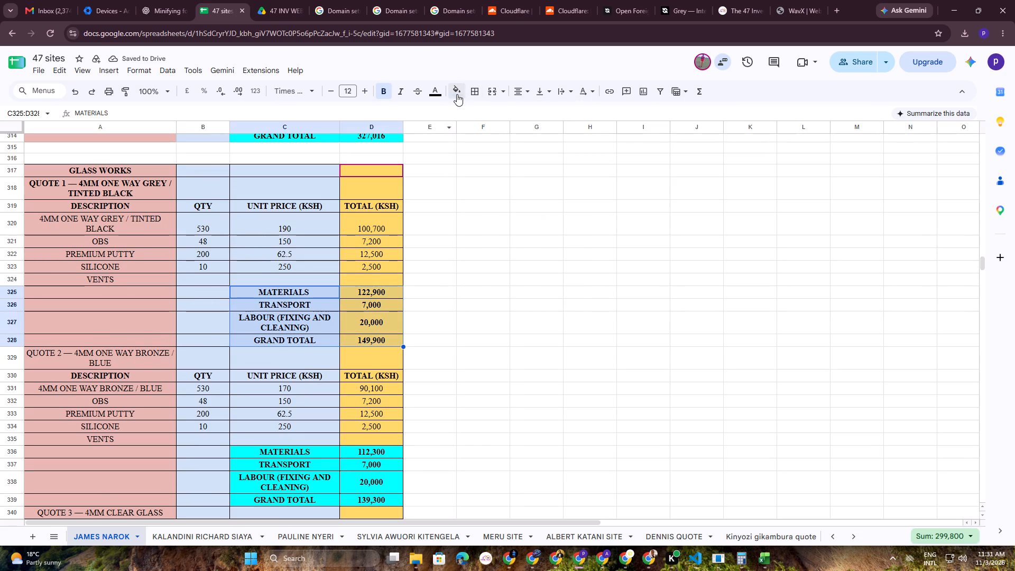
pyautogui.click(457, 94)
pyautogui.click(516, 138)
pyautogui.click(592, 284)
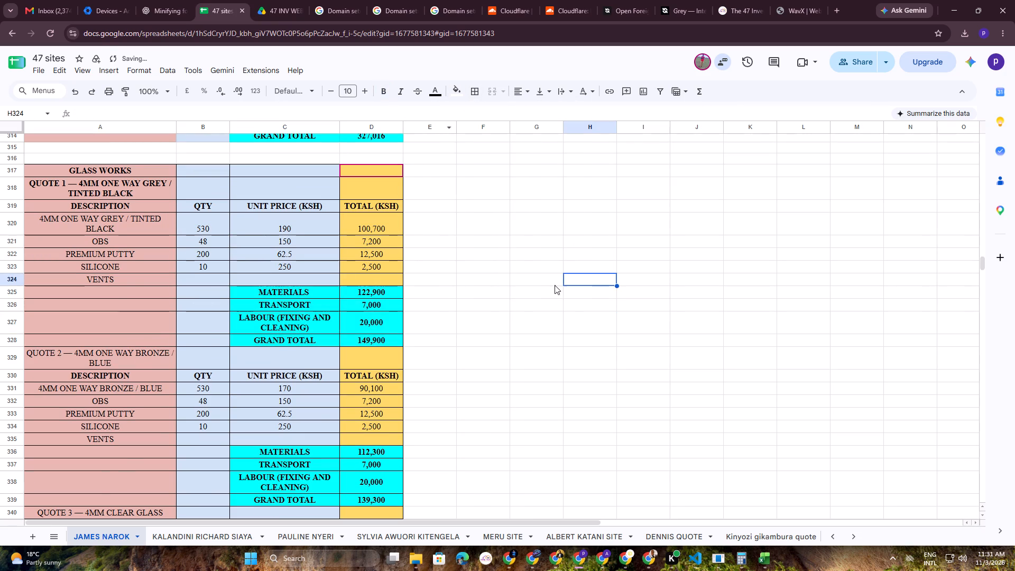
# Review the amounts and formatting of the three glass works quotes and the quote comparison.
pyautogui.scroll(3, 535, 287)
pyautogui.scroll(-5, 535, 288)
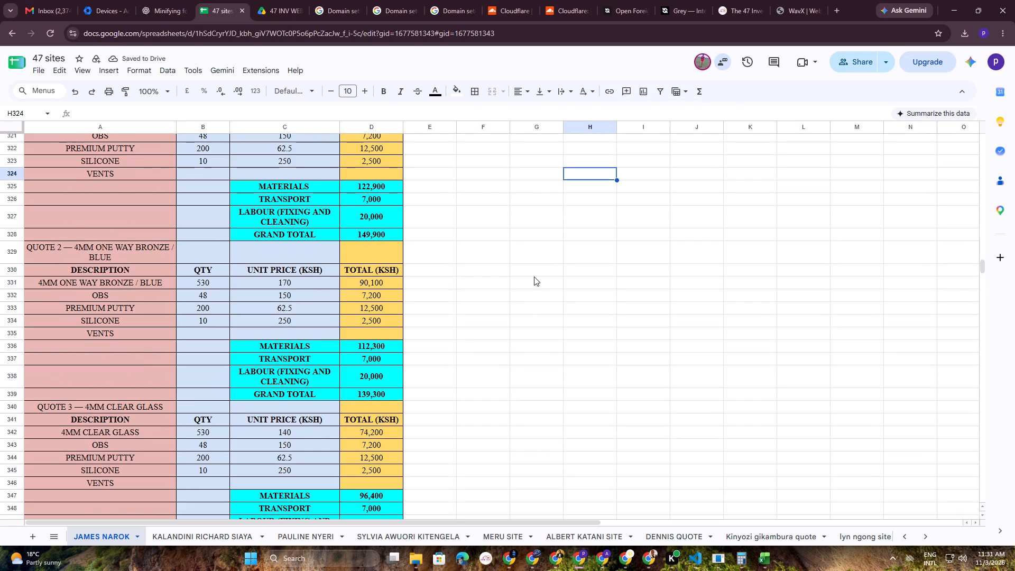
pyautogui.scroll(4, 532, 275)
pyautogui.scroll(-2, 527, 278)
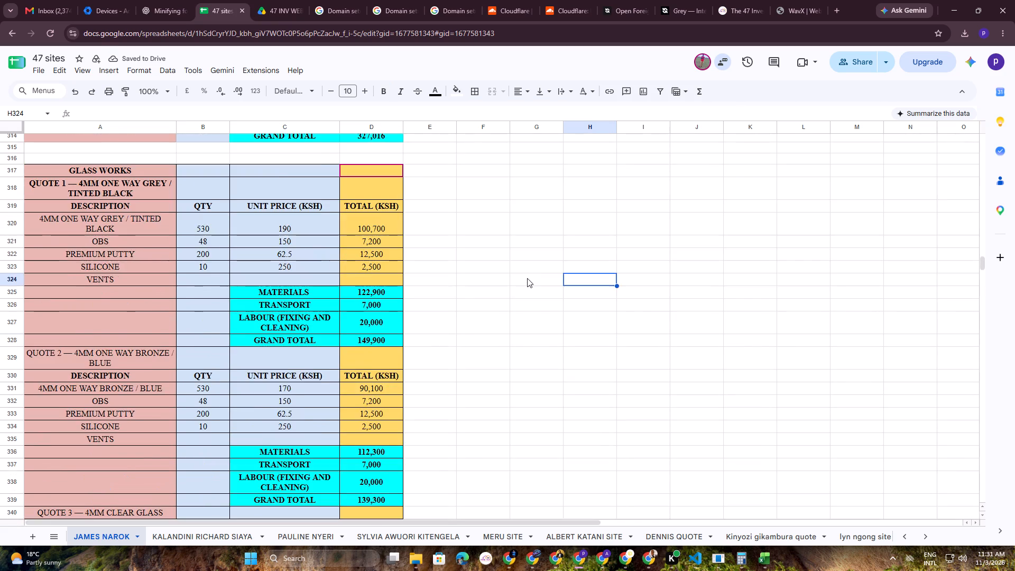
pyautogui.scroll(-4, 527, 278)
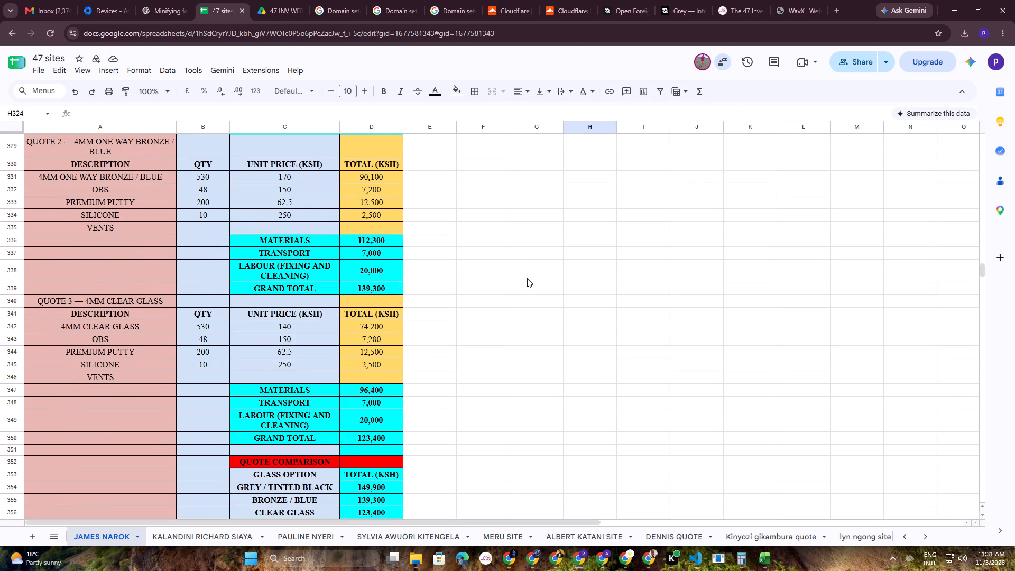
pyautogui.scroll(-2, 527, 278)
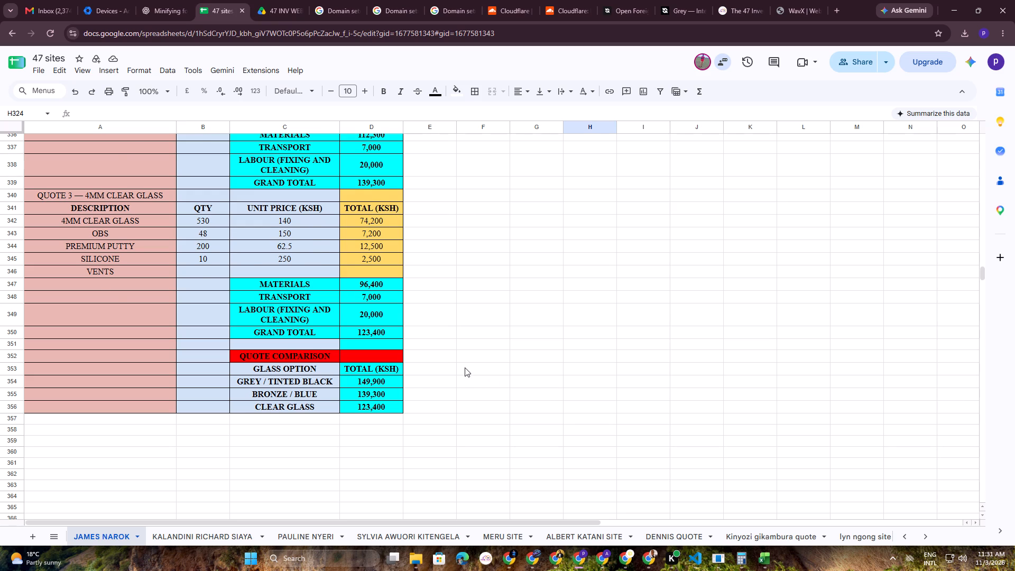
pyautogui.scroll(1, 465, 367)
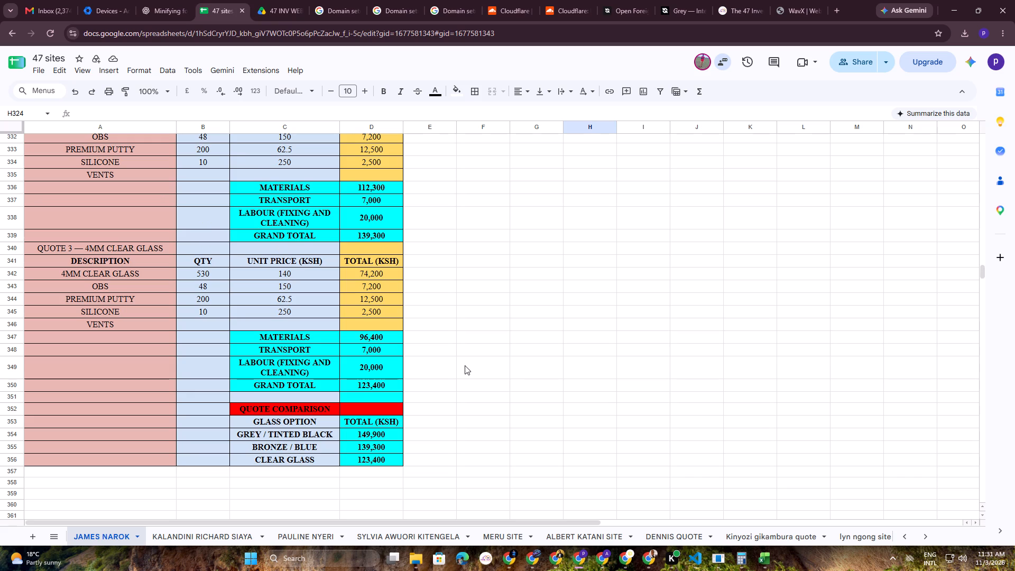
pyautogui.click(494, 392)
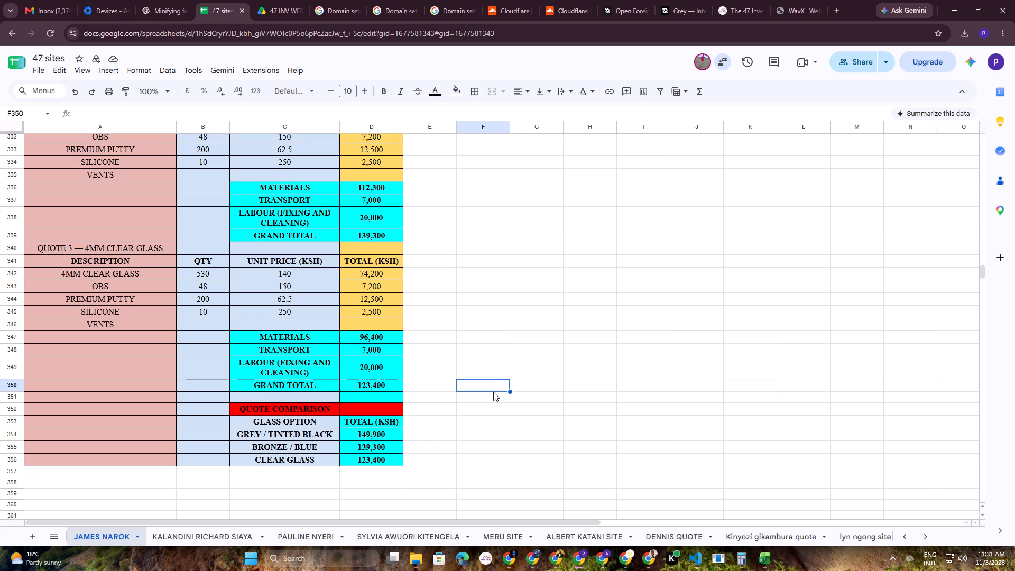
pyautogui.click(476, 416)
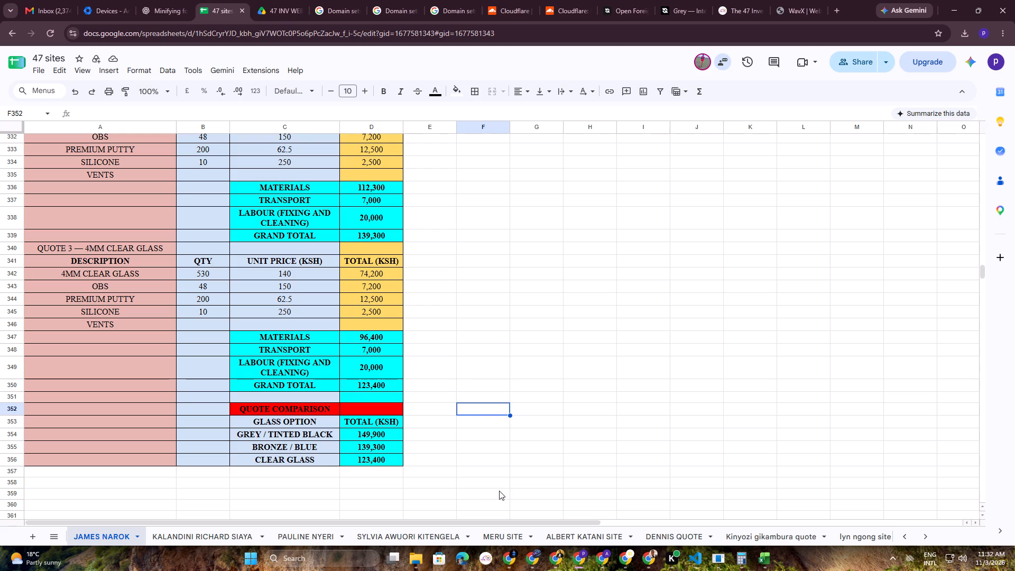
pyautogui.scroll(3, 358, 435)
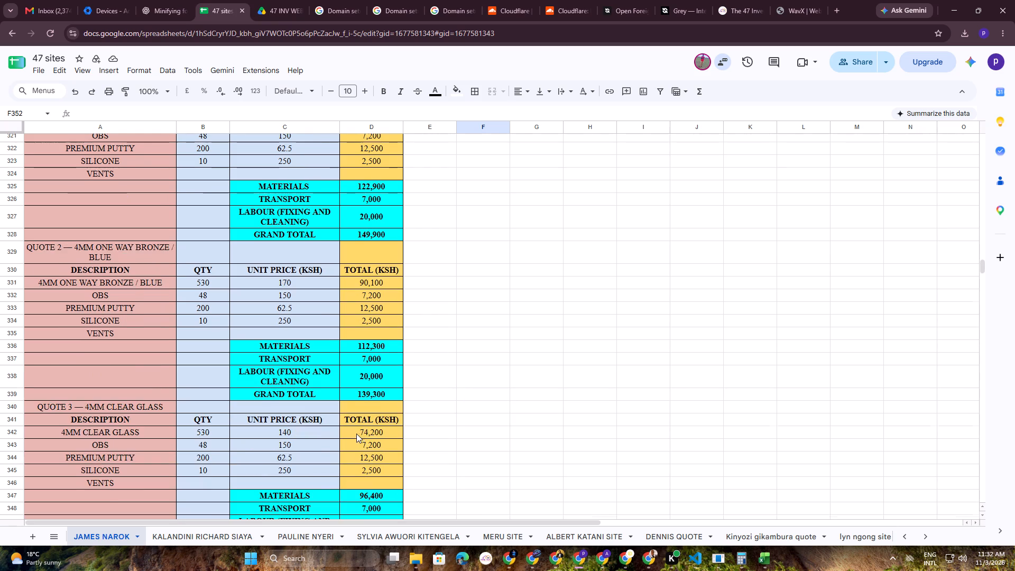
# Fill Quote 1's description, quantity, unit price and total header cells A319:D319 with yellow.
pyautogui.scroll(7, 356, 434)
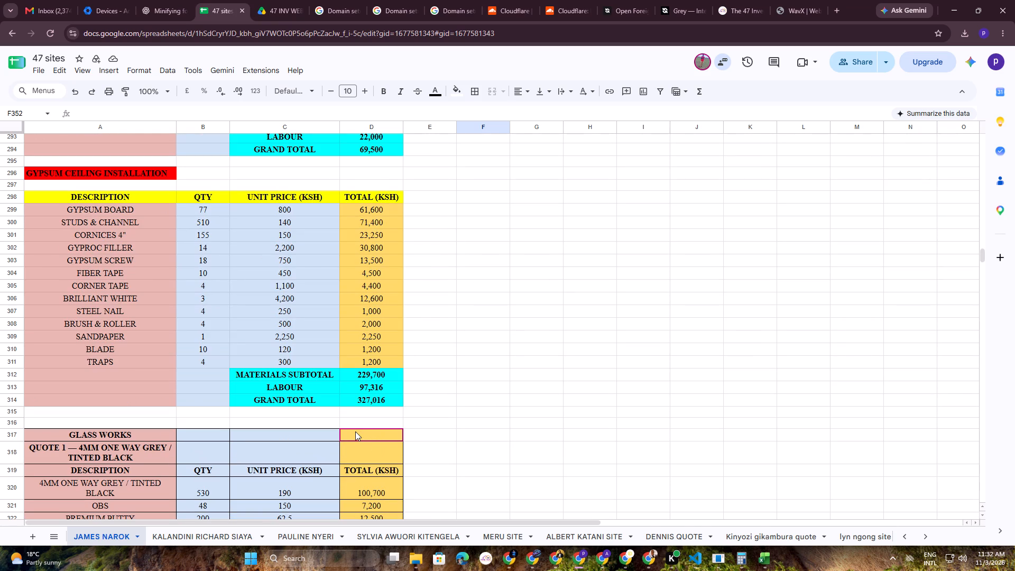
pyautogui.scroll(1, 440, 408)
pyautogui.scroll(-2, 440, 408)
pyautogui.scroll(-2, 300, 398)
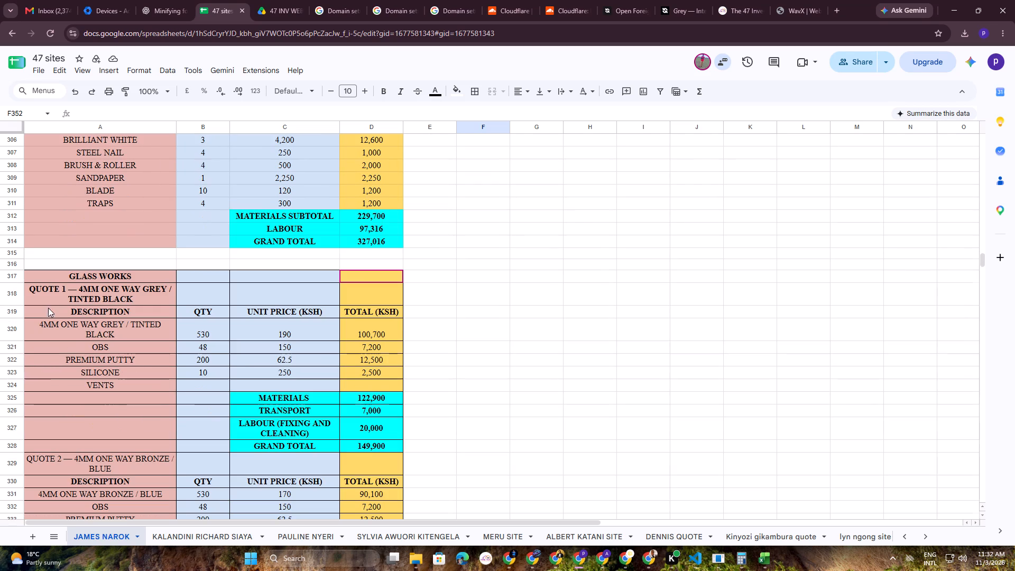
pyautogui.moveTo(48, 308); pyautogui.dragTo(350, 308)
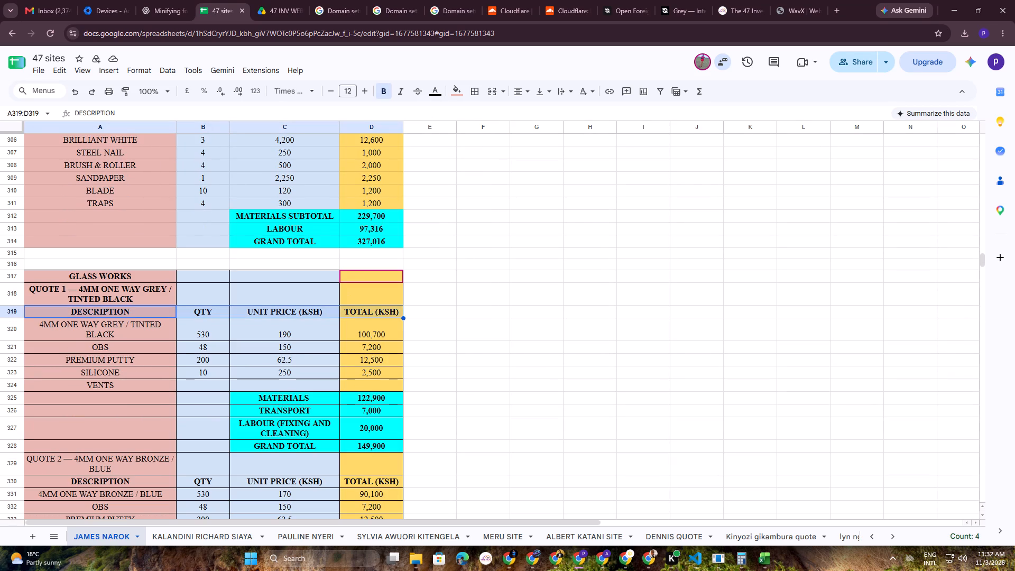
pyautogui.click(454, 95)
pyautogui.click(494, 138)
pyautogui.click(607, 317)
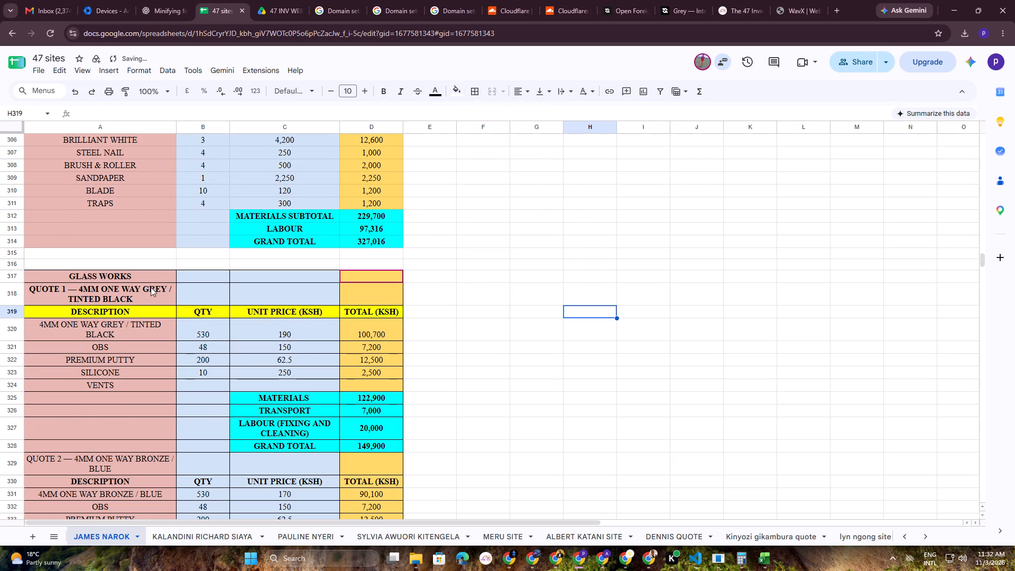
# Fill the Glass Works heading and the Quote 1 title, cells A317:A318, with red.
pyautogui.moveTo(52, 272); pyautogui.dragTo(118, 299)
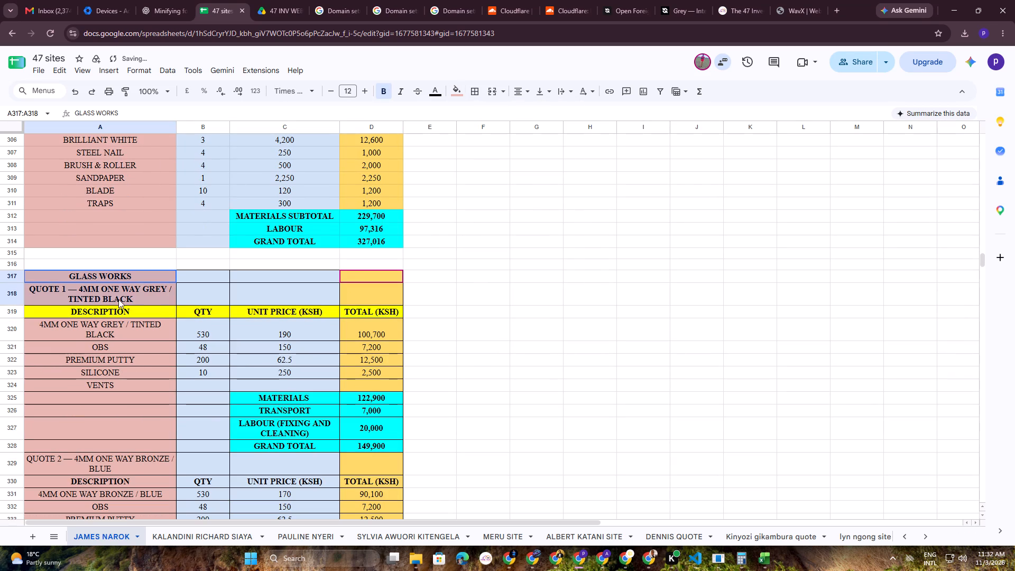
pyautogui.moveTo(118, 299); pyautogui.dragTo(161, 297)
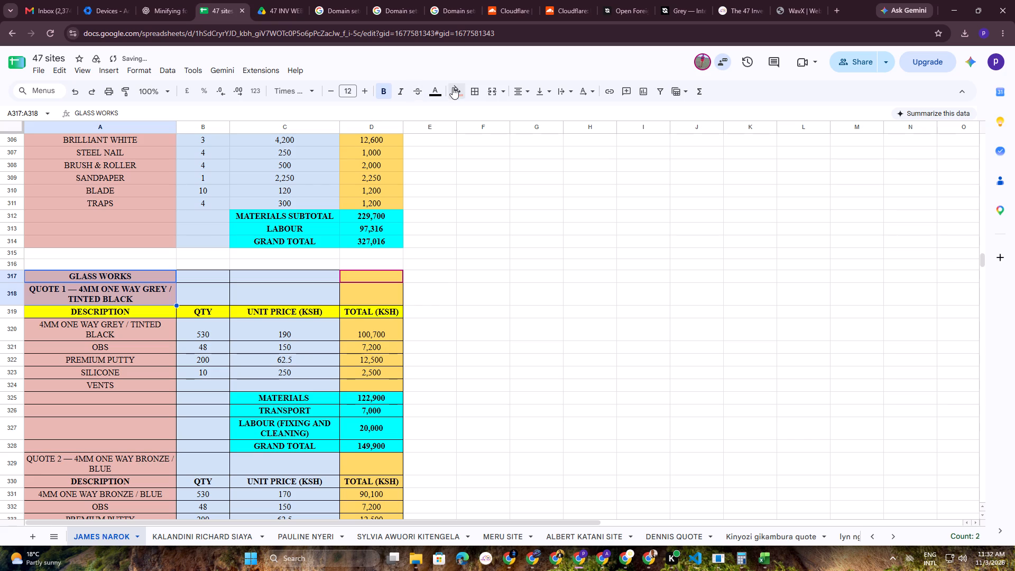
pyautogui.click(453, 87)
pyautogui.click(471, 138)
pyautogui.click(576, 257)
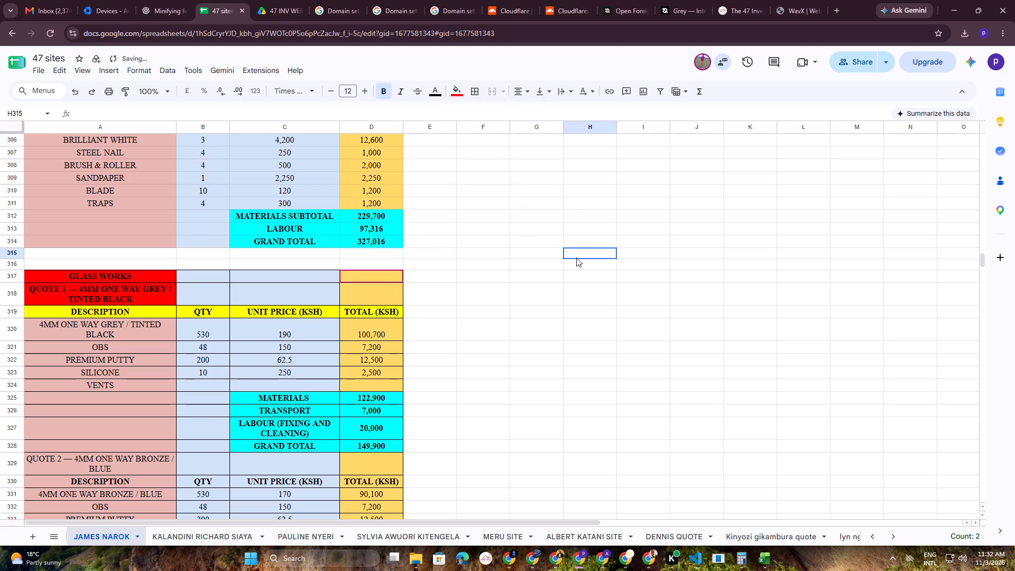
# Fill Quote 2's description, quantity, unit price and total header cells A330:D330 with yellow.
pyautogui.scroll(-3, 320, 348)
pyautogui.moveTo(77, 325); pyautogui.dragTo(214, 321)
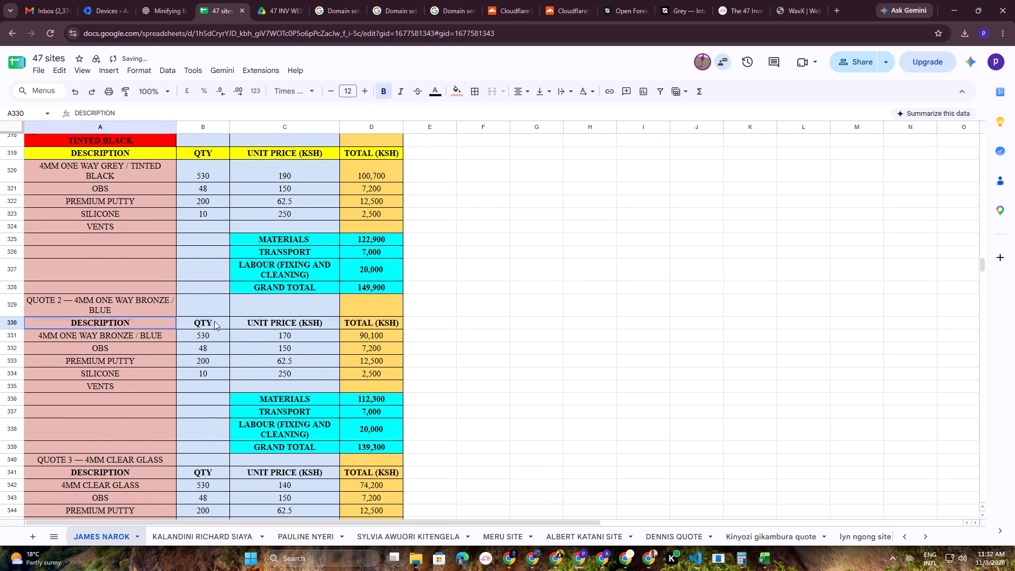
pyautogui.moveTo(214, 321); pyautogui.dragTo(370, 318)
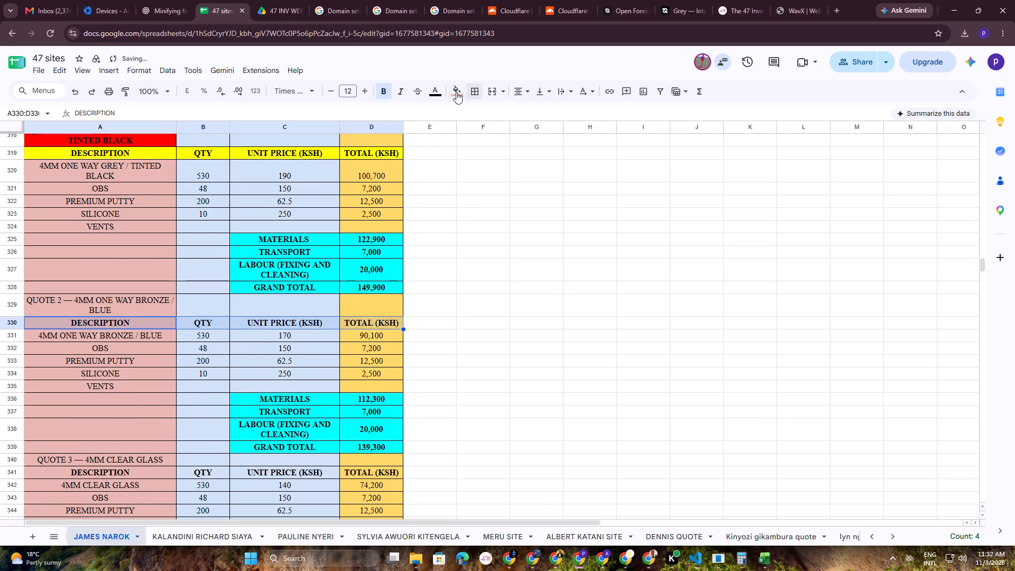
pyautogui.click(456, 92)
pyautogui.click(494, 142)
pyautogui.click(524, 402)
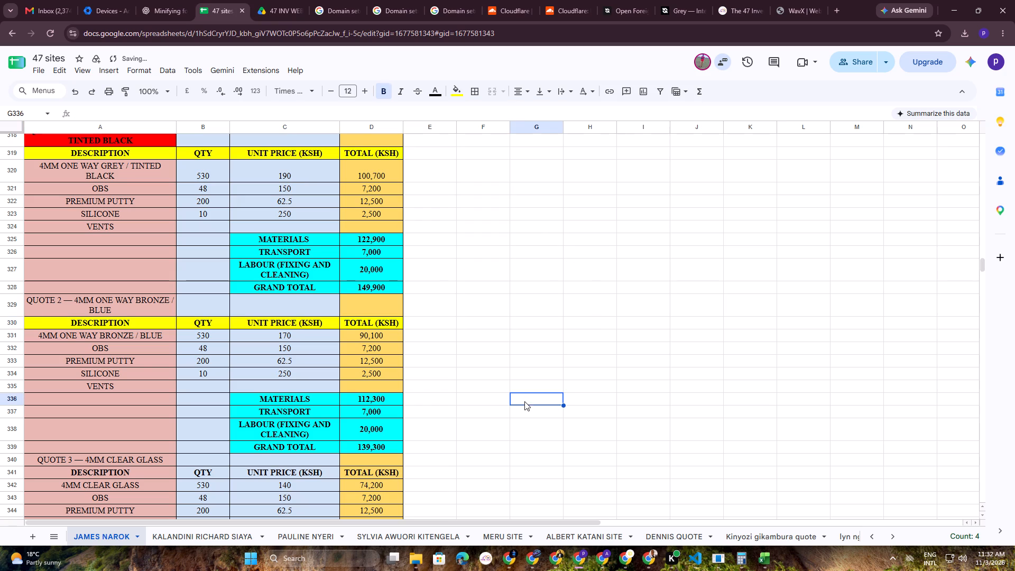
# Fill the Quote 2 title for 4mm one way bronze / blue, cell A329, with red.
pyautogui.click(41, 302)
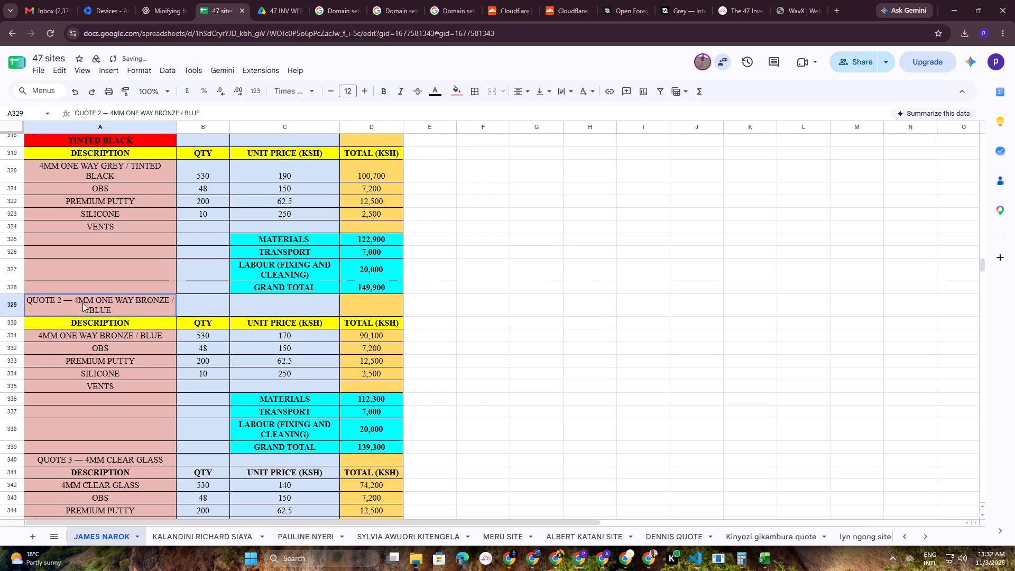
pyautogui.click(458, 90)
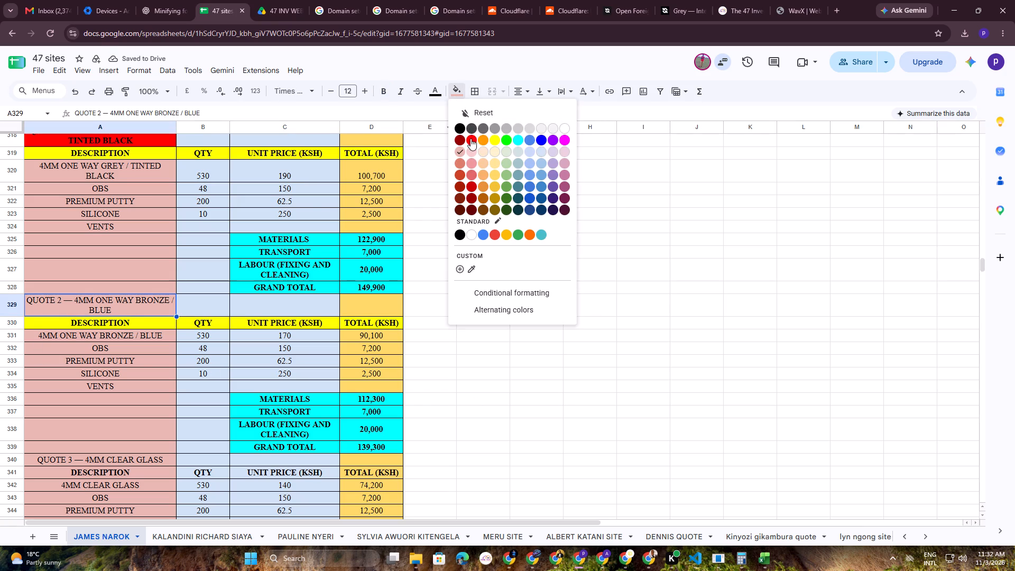
pyautogui.click(470, 139)
pyautogui.click(596, 311)
# Fill Quote 3's description, quantity, unit price and total header cells A341:D341 with yellow.
pyautogui.scroll(-2, 199, 348)
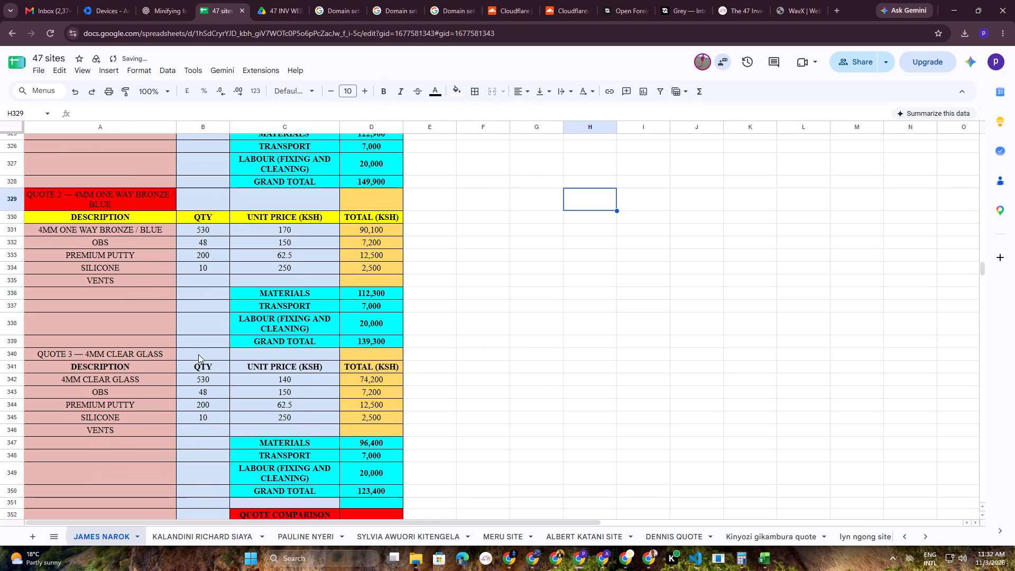
pyautogui.scroll(-2, 198, 354)
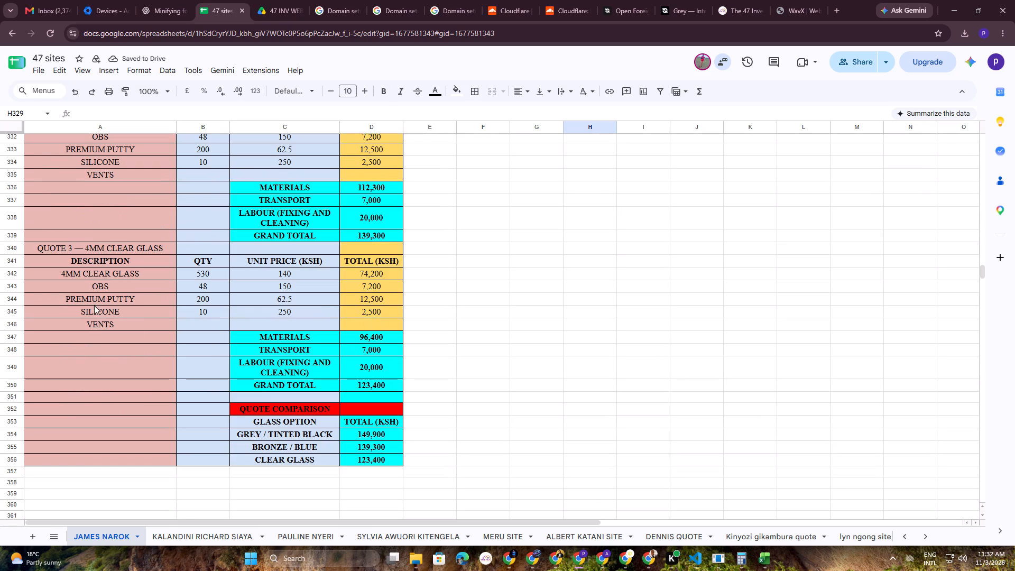
pyautogui.moveTo(56, 260); pyautogui.dragTo(352, 261)
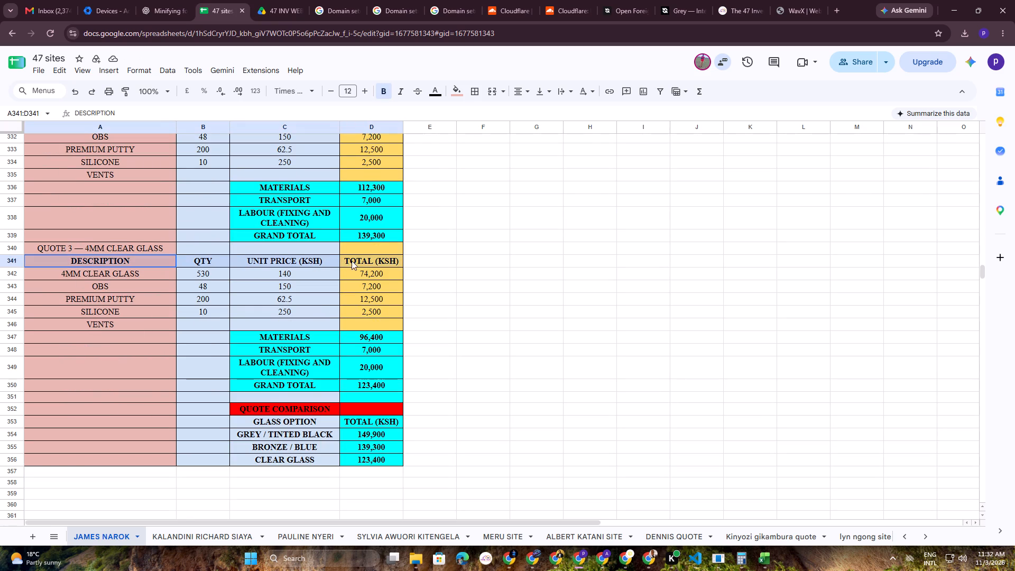
pyautogui.moveTo(352, 261); pyautogui.dragTo(366, 261)
pyautogui.click(458, 88)
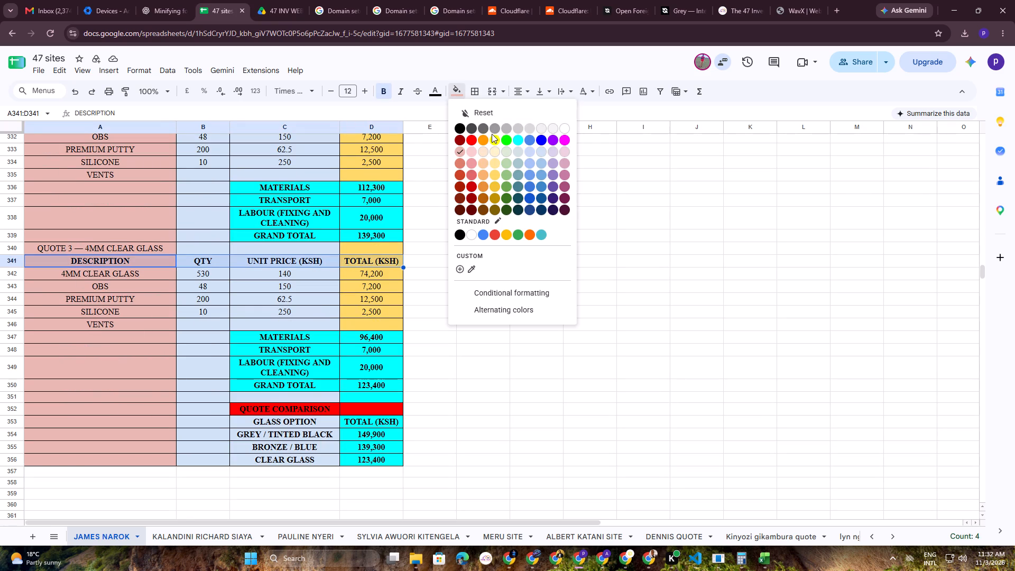
pyautogui.click(494, 139)
# Fill the Quote 3 title for 4mm clear glass, cell A340, with red.
pyautogui.click(141, 249)
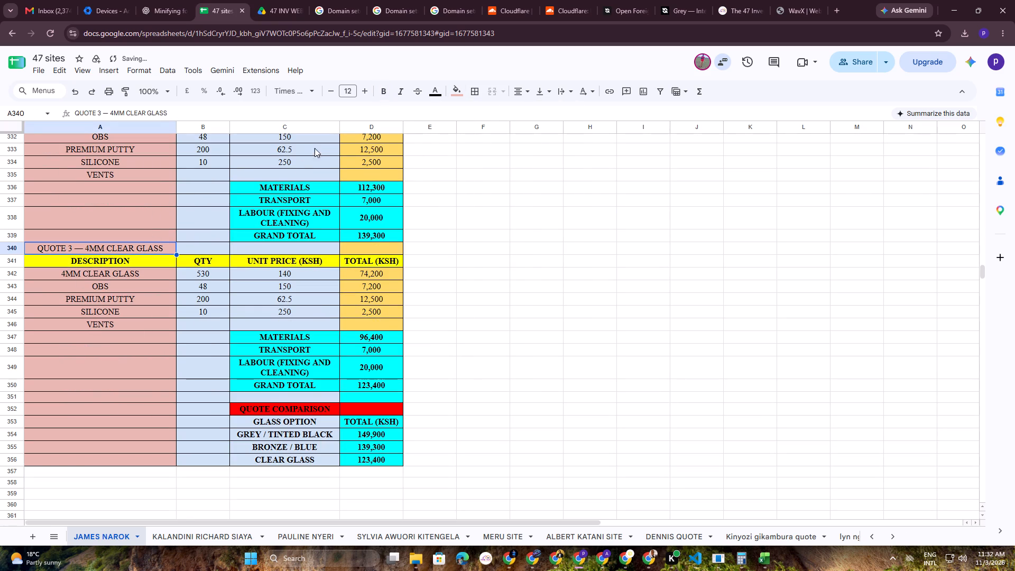
pyautogui.click(460, 91)
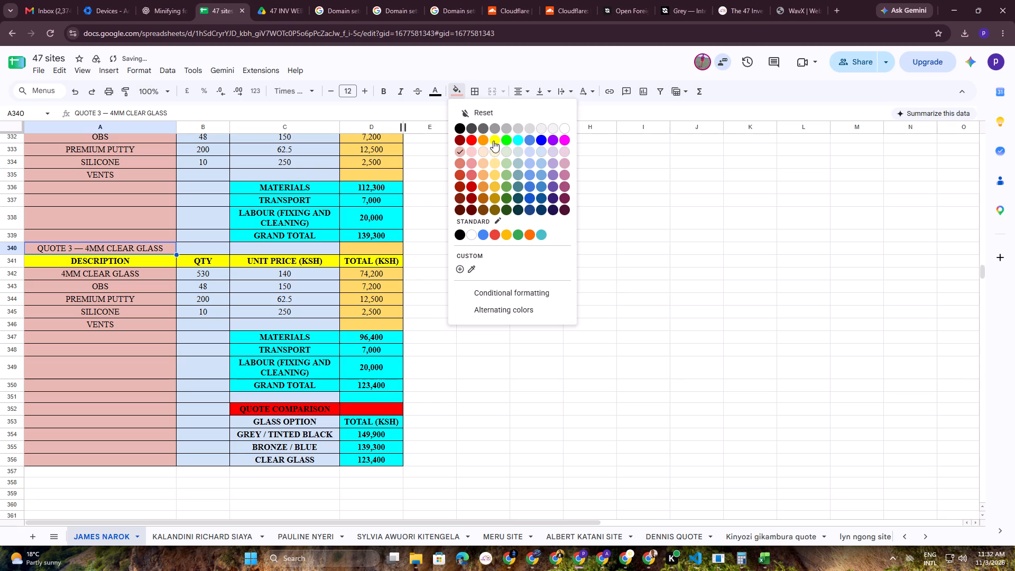
pyautogui.click(473, 141)
pyautogui.click(579, 297)
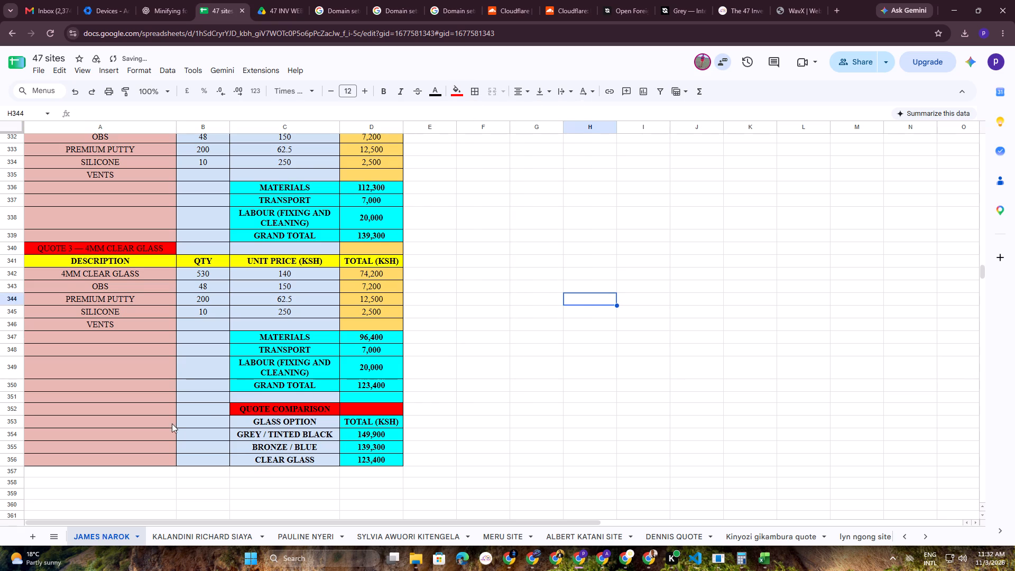
# Review the glass works section's colour-coding against the corridor and dining variation and gypsum ceiling sections above it.
pyautogui.scroll(-3, 170, 429)
pyautogui.scroll(10, 178, 419)
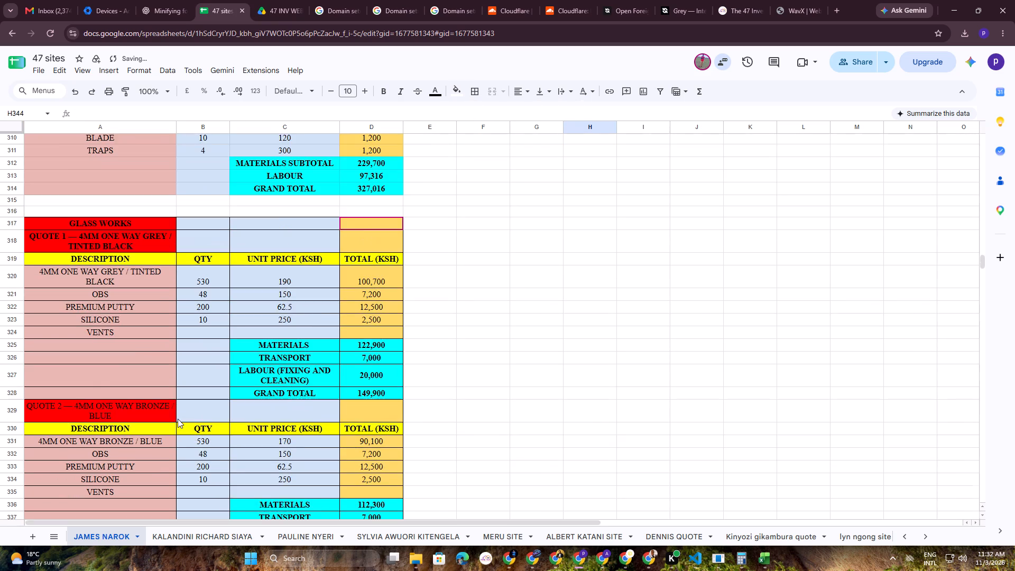
pyautogui.scroll(10, 178, 419)
pyautogui.scroll(-2, 178, 419)
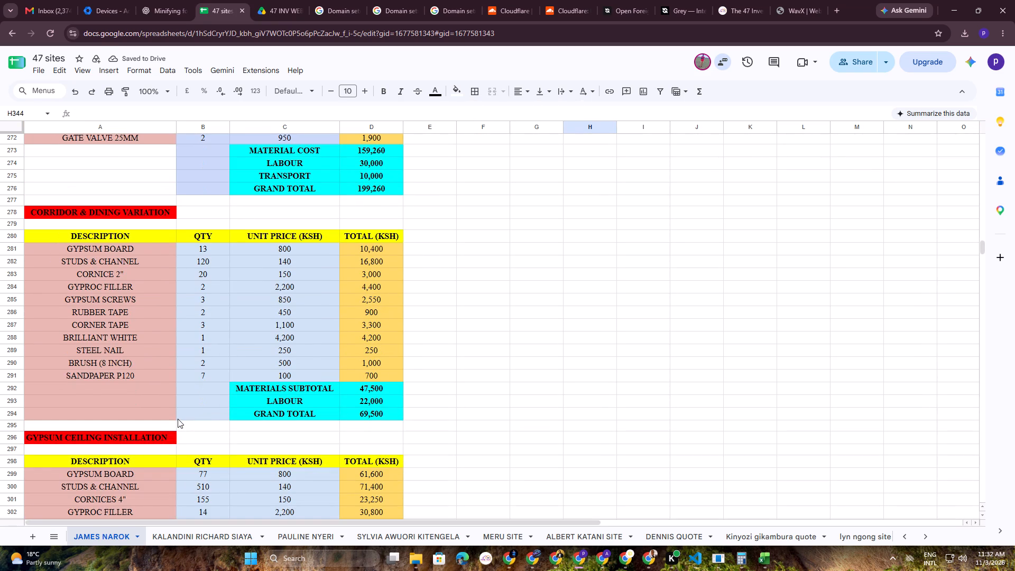
pyautogui.scroll(-3, 178, 419)
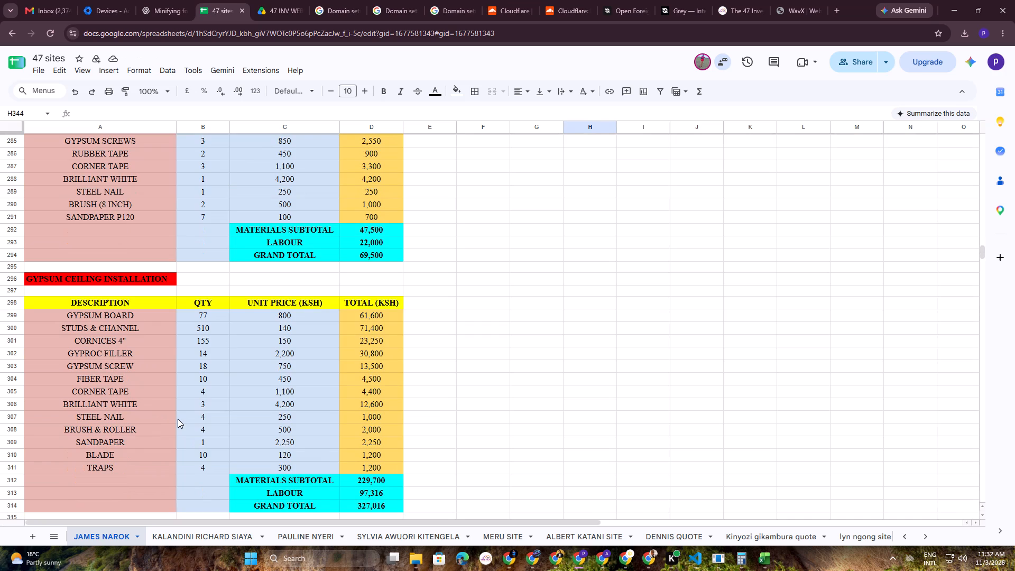
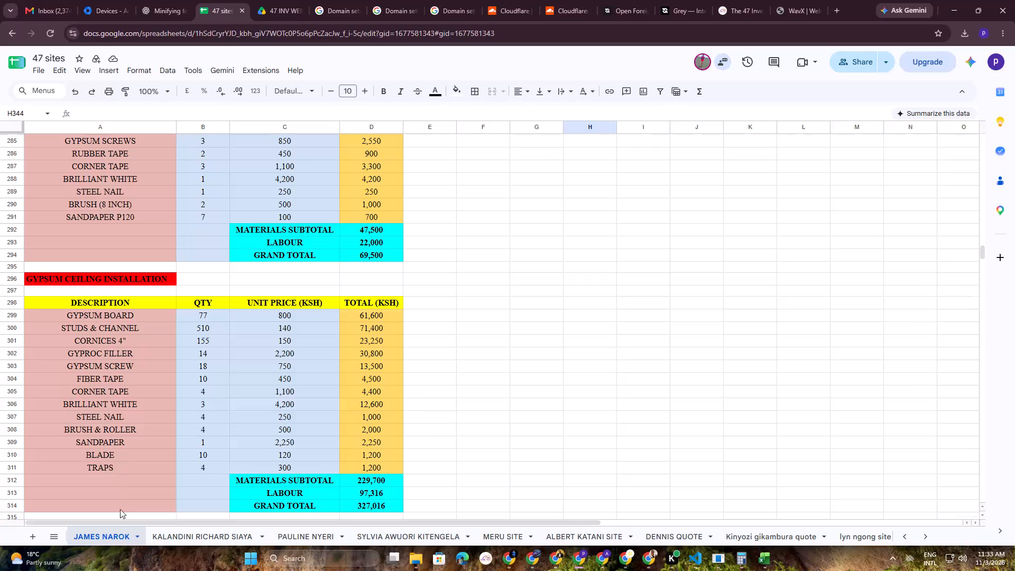
# Review the colour-coding of the three glass works quotes down through the quote comparison block.
pyautogui.scroll(-6, 120, 510)
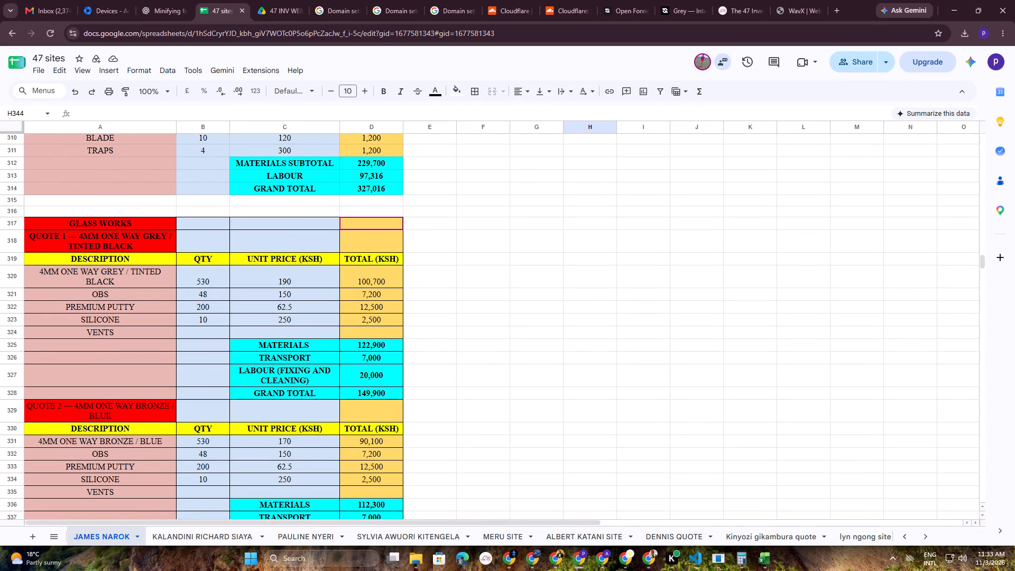
pyautogui.scroll(-5, 326, 431)
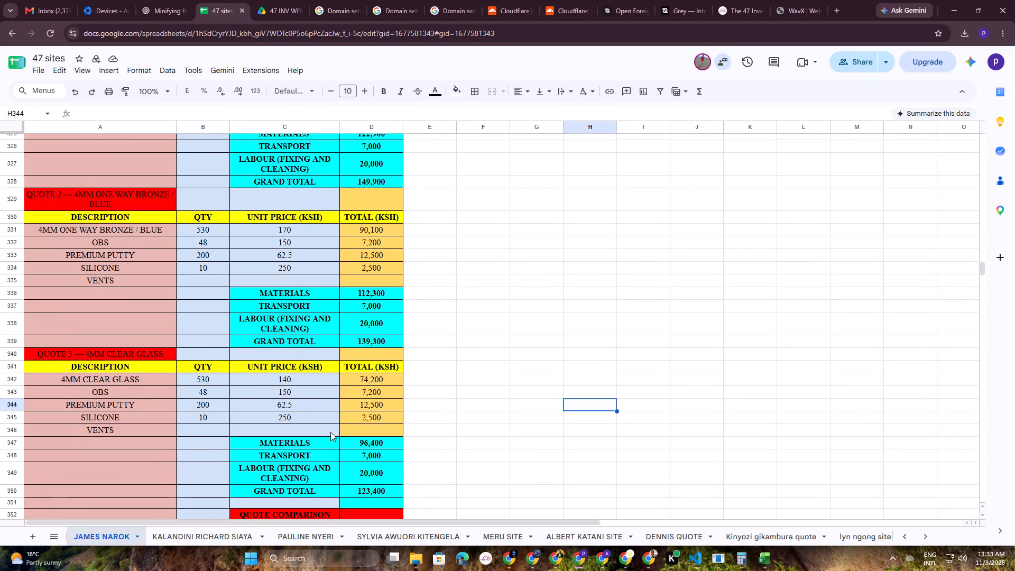
pyautogui.scroll(-3, 355, 432)
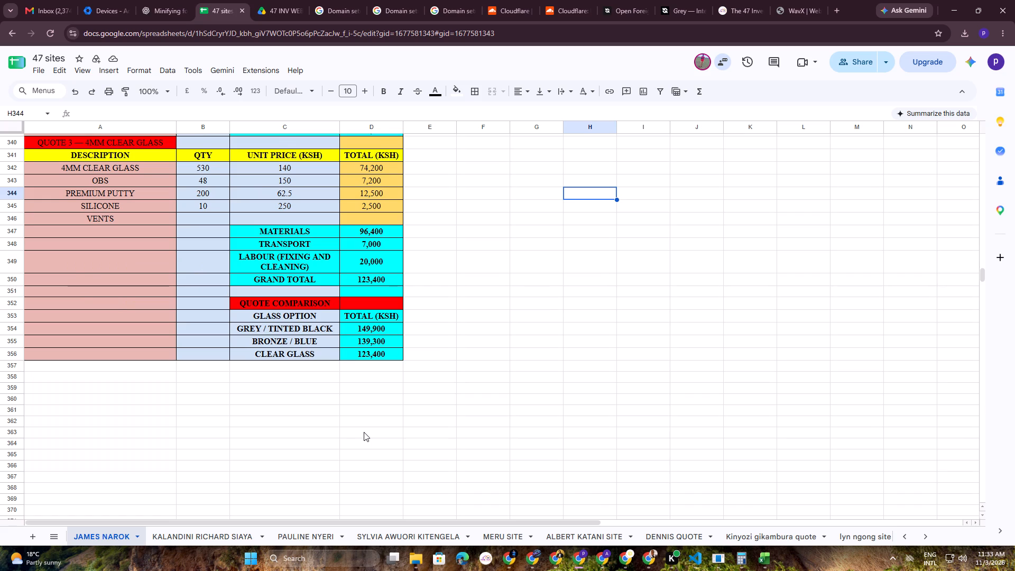
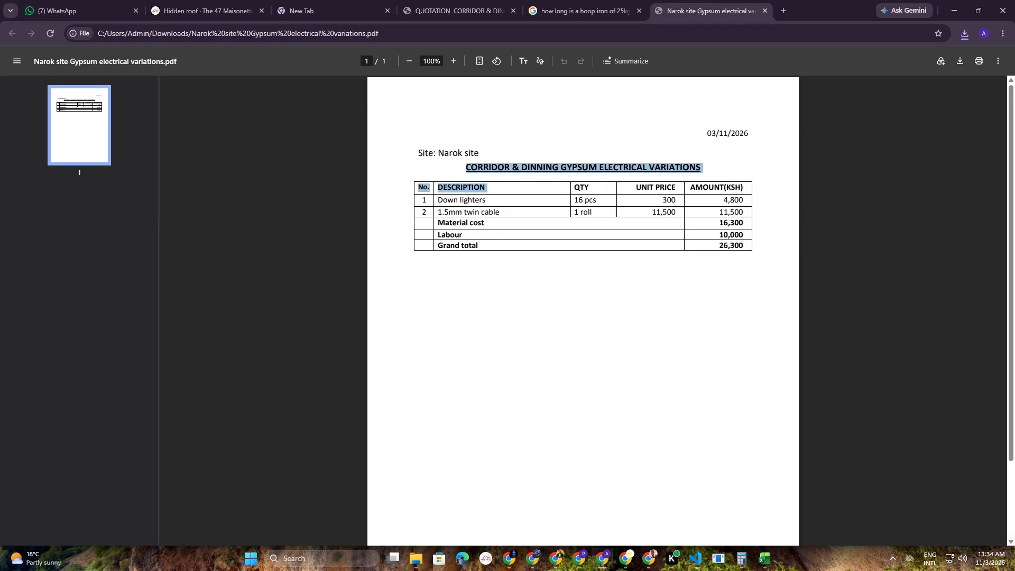
pyautogui.moveTo(548, 240); pyautogui.dragTo(490, 246)
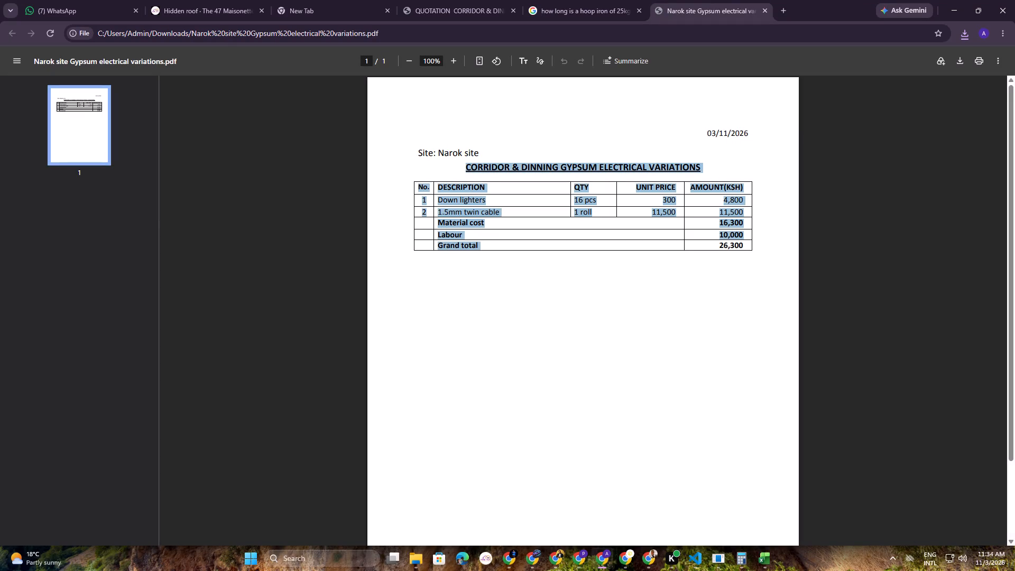
pyautogui.moveTo(490, 246); pyautogui.dragTo(744, 247)
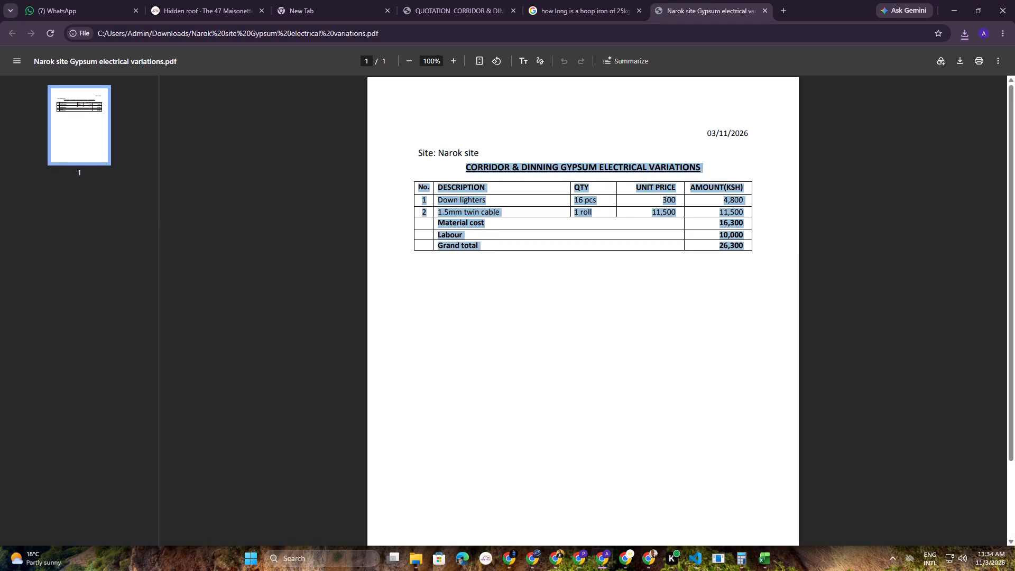
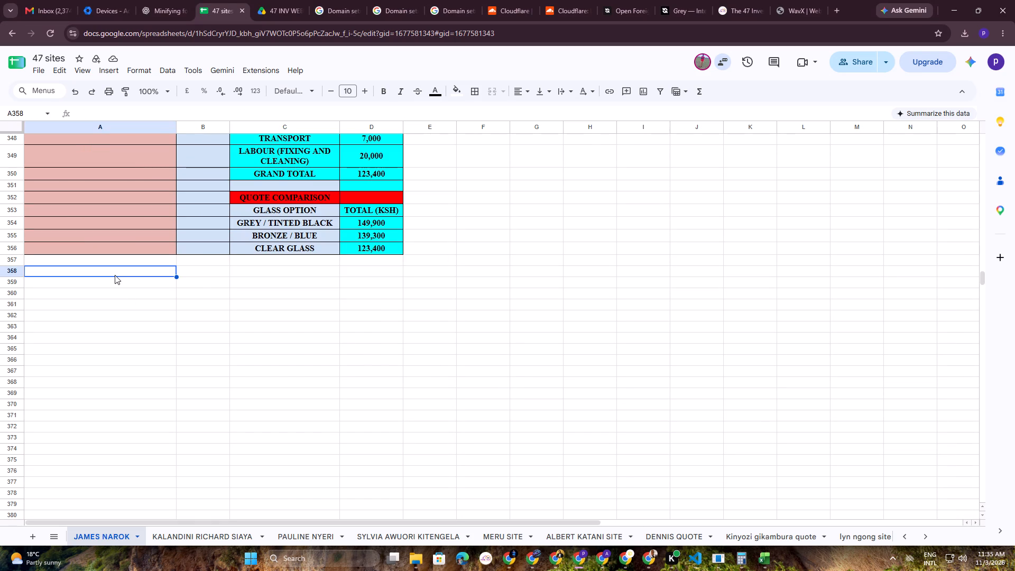
pyautogui.click(206, 388)
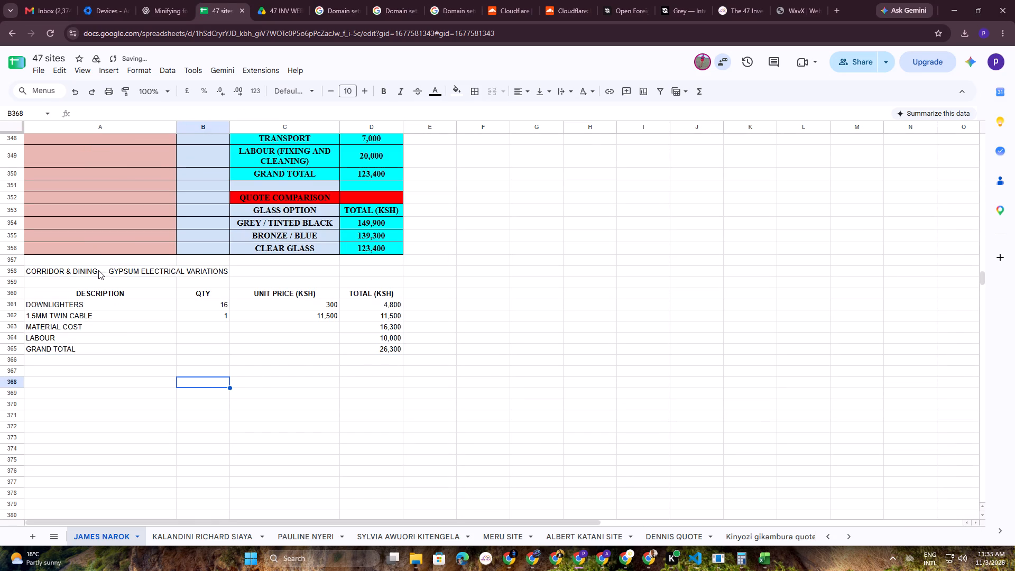
# Remove the dash between DINING and GYPSUM in the A358 title, leaving the words separated by spaces.
pyautogui.doubleClick(98, 270)
pyautogui.click(108, 268)
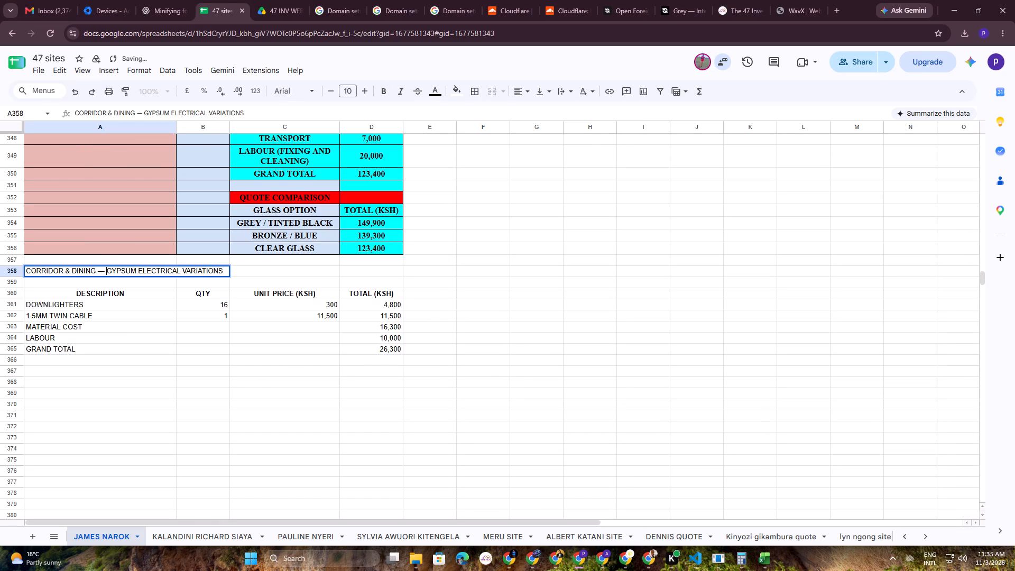
pyautogui.press('BackSpace')
pyautogui.press('BackSpace')
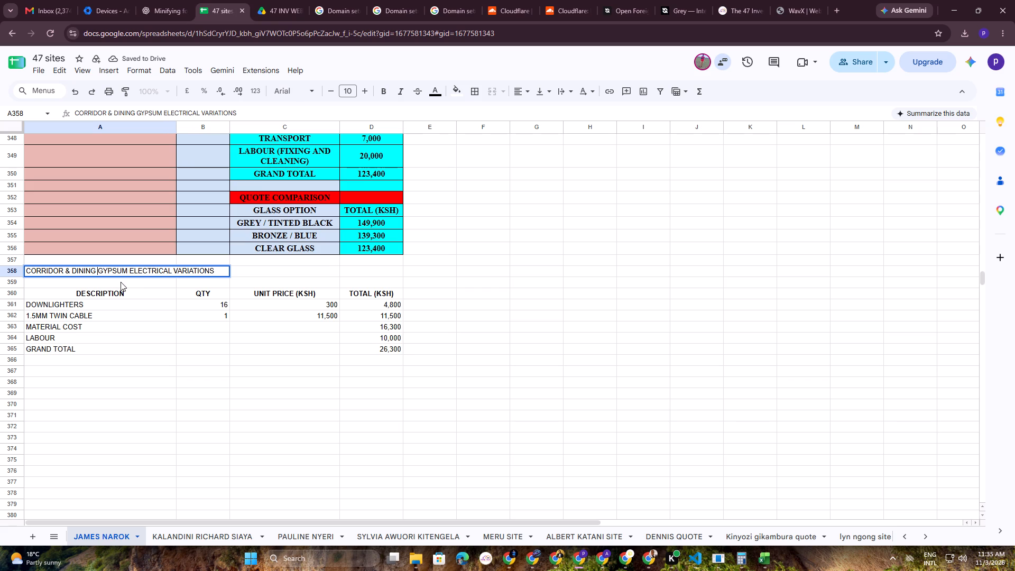
pyautogui.press('space')
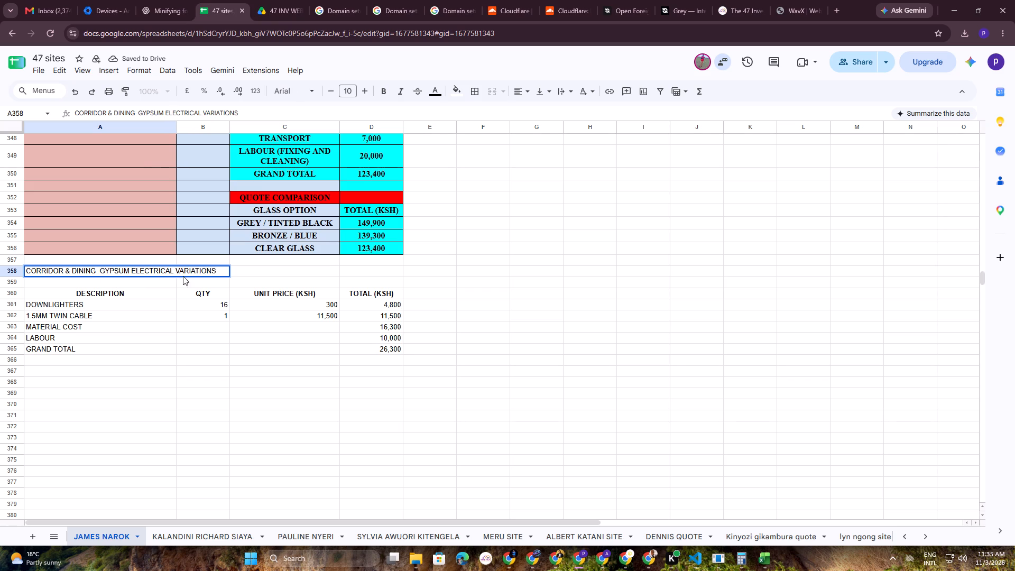
pyautogui.click(162, 342)
# Centre the A358 title horizontally and wrap its text within the cell.
pyautogui.click(112, 273)
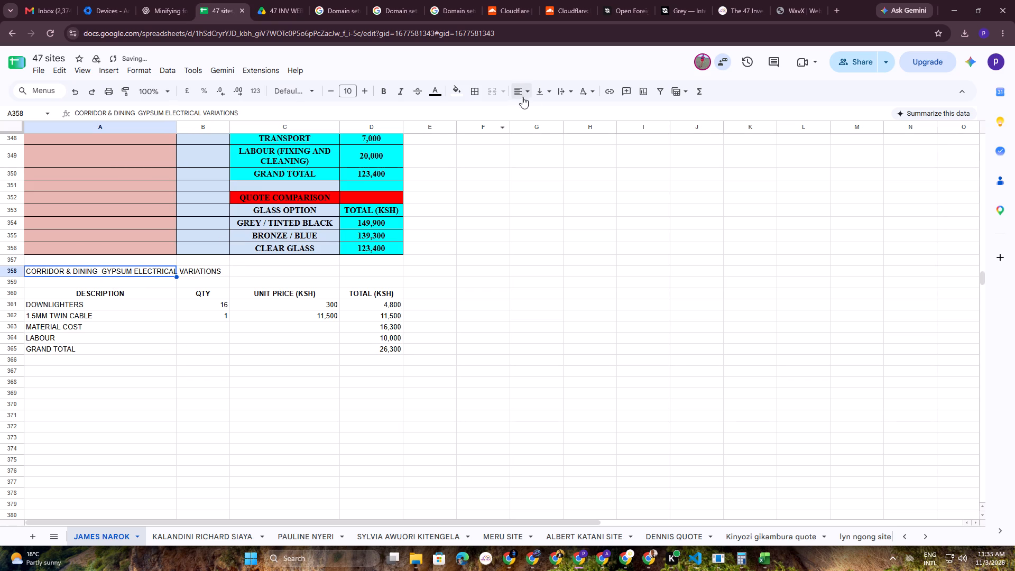
pyautogui.click(525, 94)
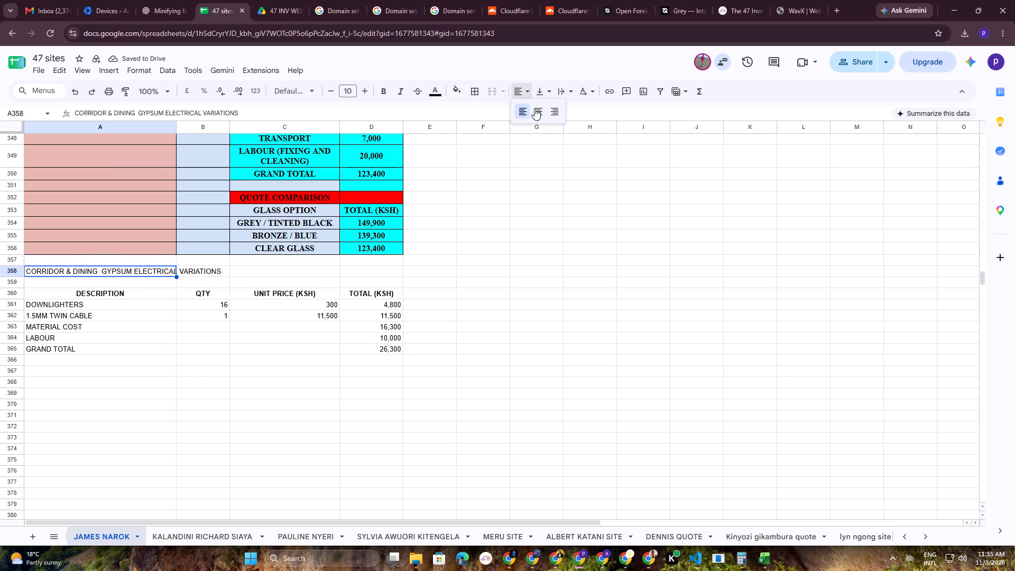
pyautogui.click(537, 112)
pyautogui.click(566, 90)
pyautogui.click(583, 109)
pyautogui.click(597, 248)
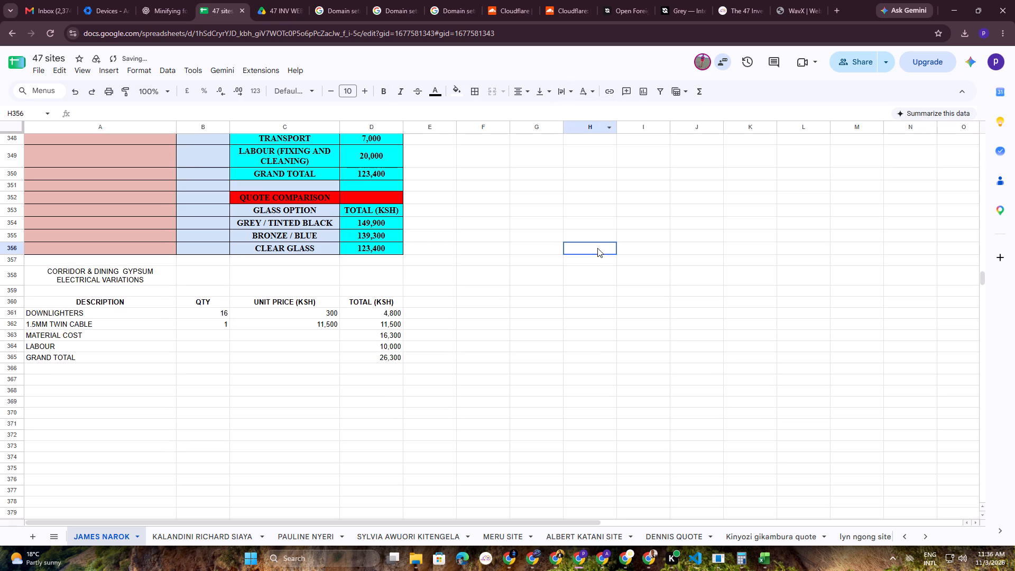
# Format the A358 title as Times New Roman, bold, size 12.
pyautogui.click(66, 275)
pyautogui.click(305, 94)
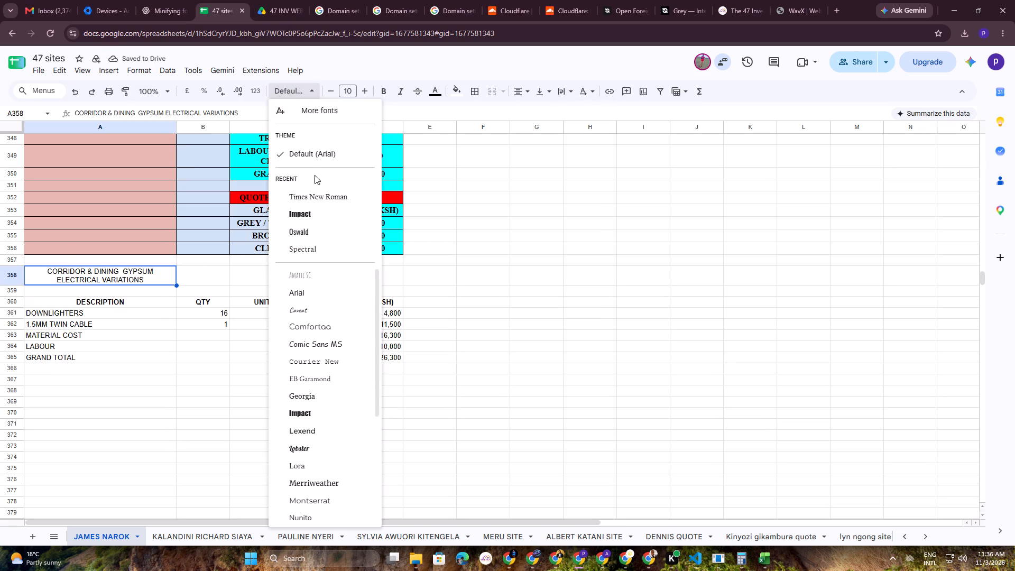
pyautogui.click(311, 196)
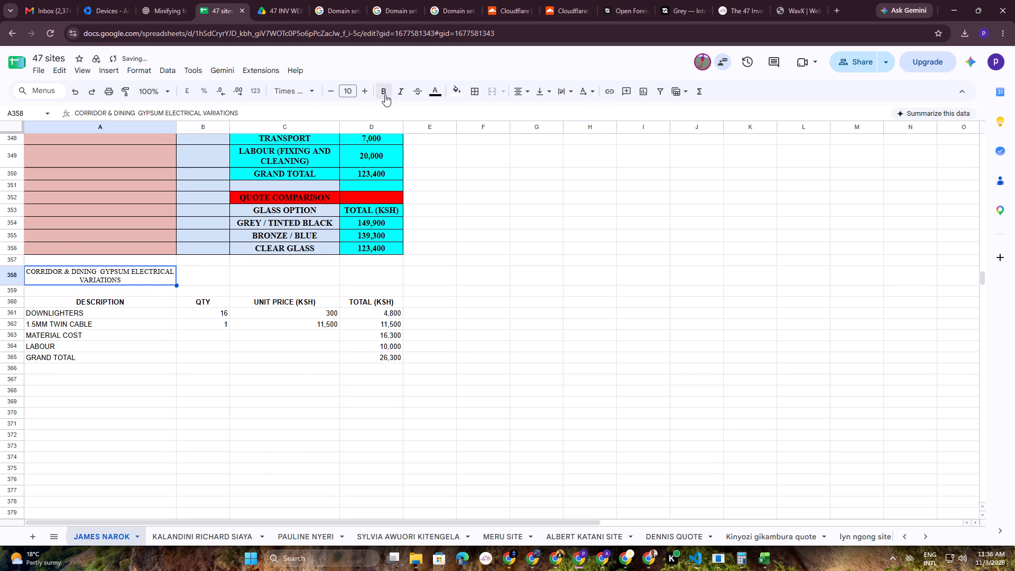
pyautogui.click(385, 95)
pyautogui.doubleClick(364, 87)
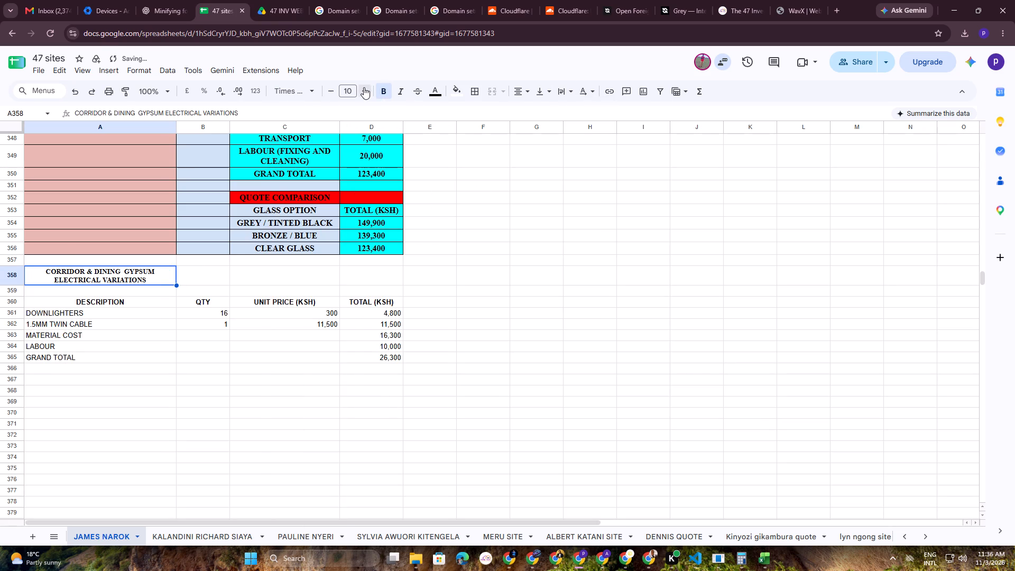
pyautogui.click(576, 325)
# Centre the whole variations block A358:D365 and set its font to Times New Roman, size 12.
pyautogui.moveTo(91, 280); pyautogui.dragTo(299, 342)
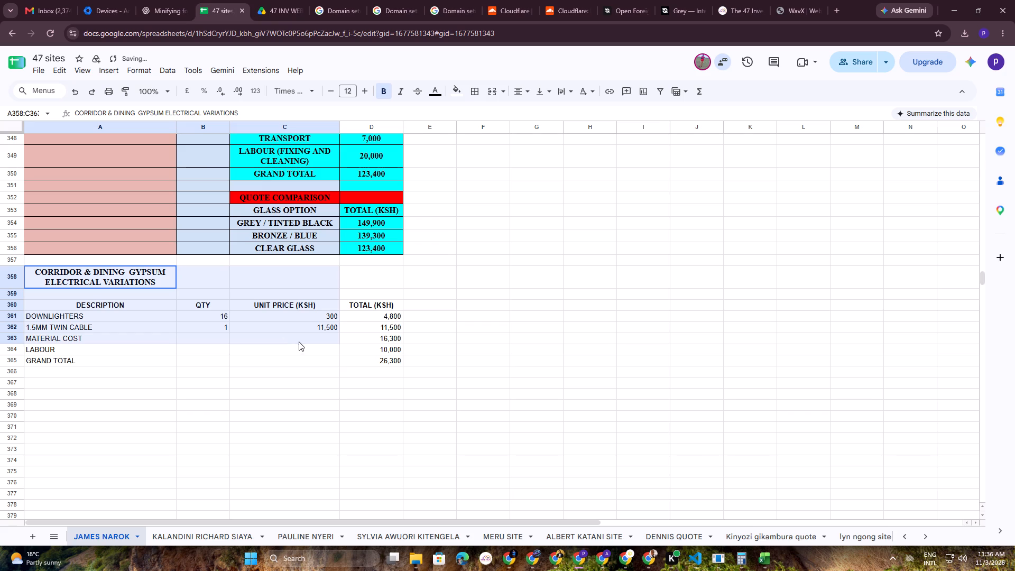
pyautogui.moveTo(299, 342); pyautogui.dragTo(367, 361)
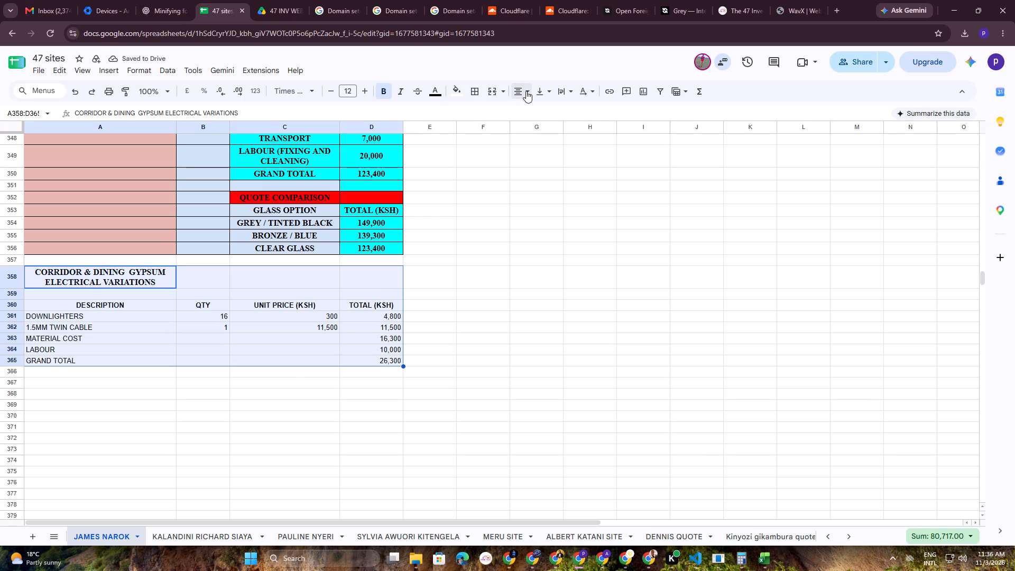
pyautogui.click(526, 91)
pyautogui.click(539, 112)
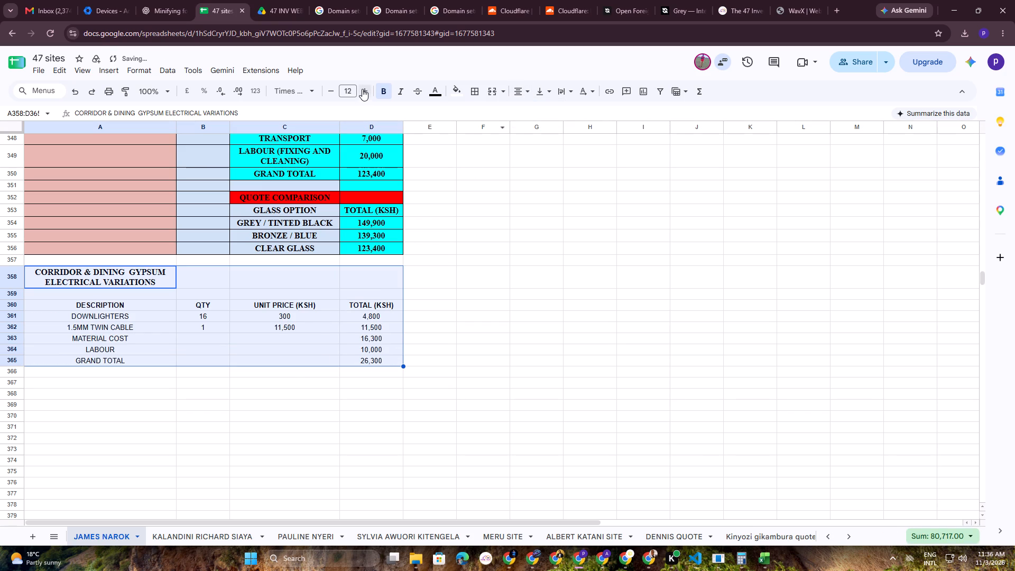
pyautogui.click(362, 89)
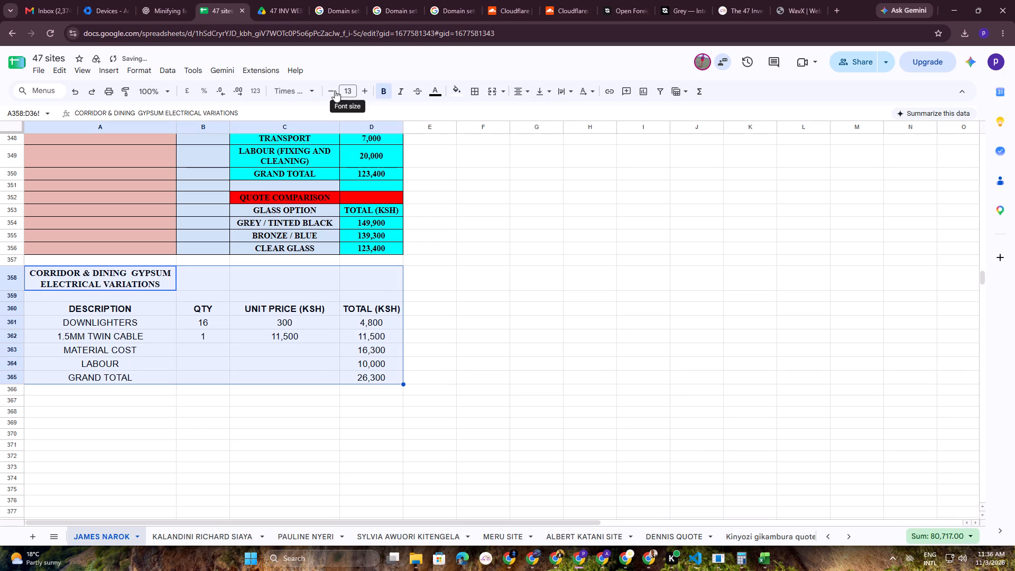
pyautogui.click(332, 91)
pyautogui.click(285, 95)
pyautogui.click(297, 199)
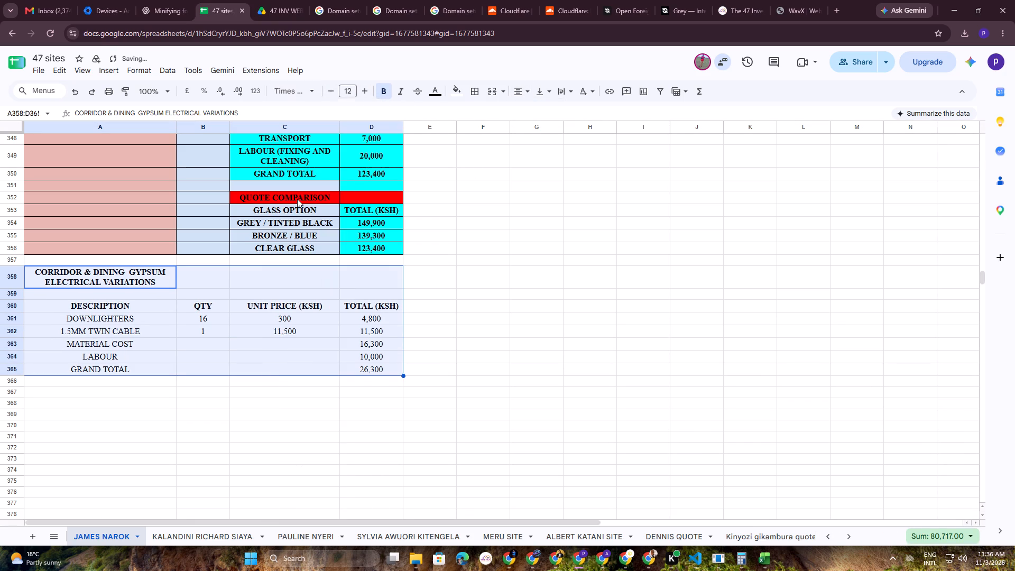
pyautogui.click(519, 350)
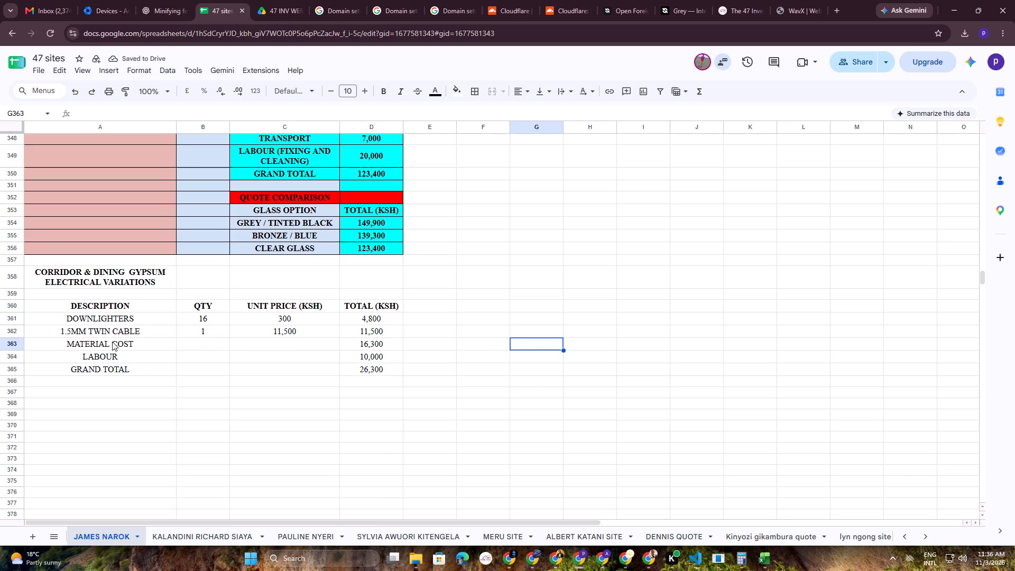
# Move the MATERIAL COST, LABOUR and GRAND TOTAL labels from column A to C363:C365, beside their amounts.
pyautogui.moveTo(112, 342); pyautogui.dragTo(112, 370)
pyautogui.hotkey('ctrl', 'x')
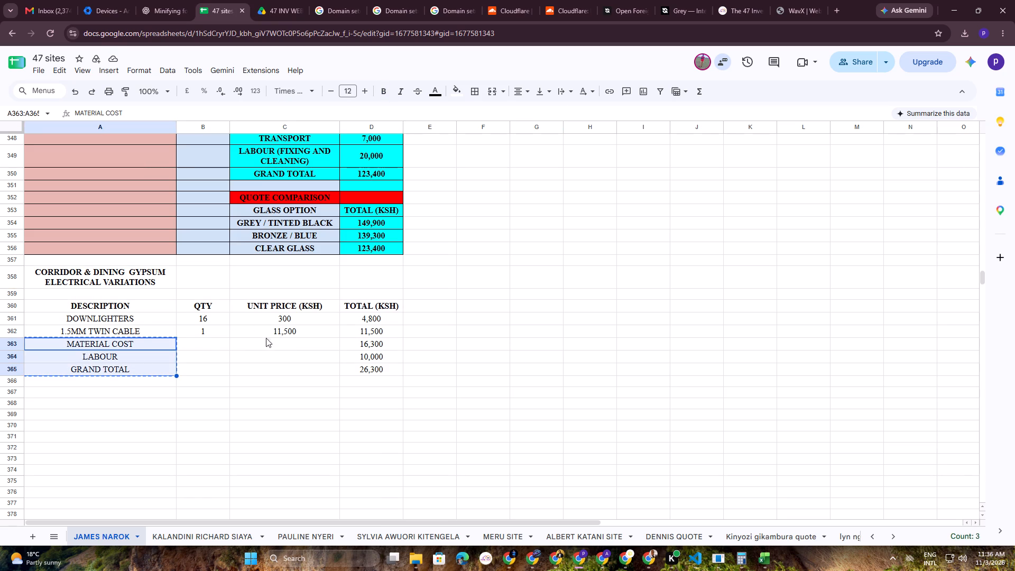
pyautogui.click(277, 346)
pyautogui.hotkey('ctrl', 'v')
pyautogui.click(456, 383)
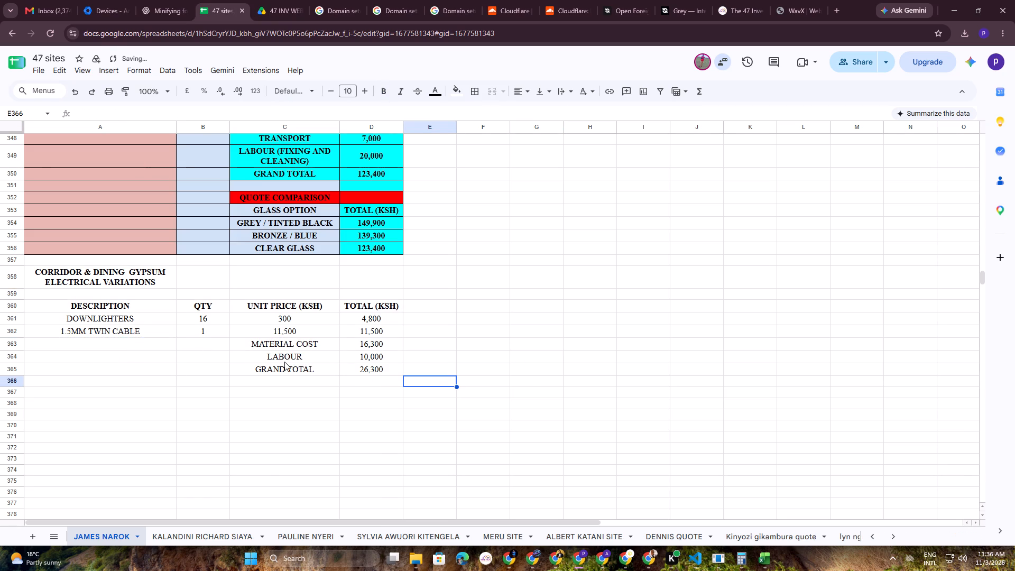
# Calculate the downlighters total in D361 as B361*C361 and fill the formula down to the 1.5MM twin cable row.
pyautogui.click(364, 320)
pyautogui.press('+')
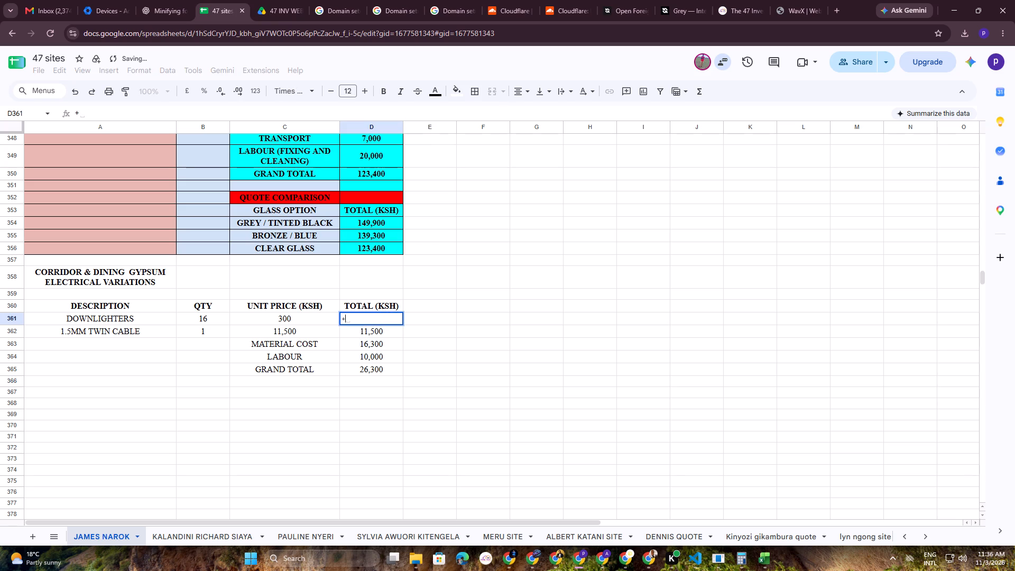
pyautogui.click(198, 320)
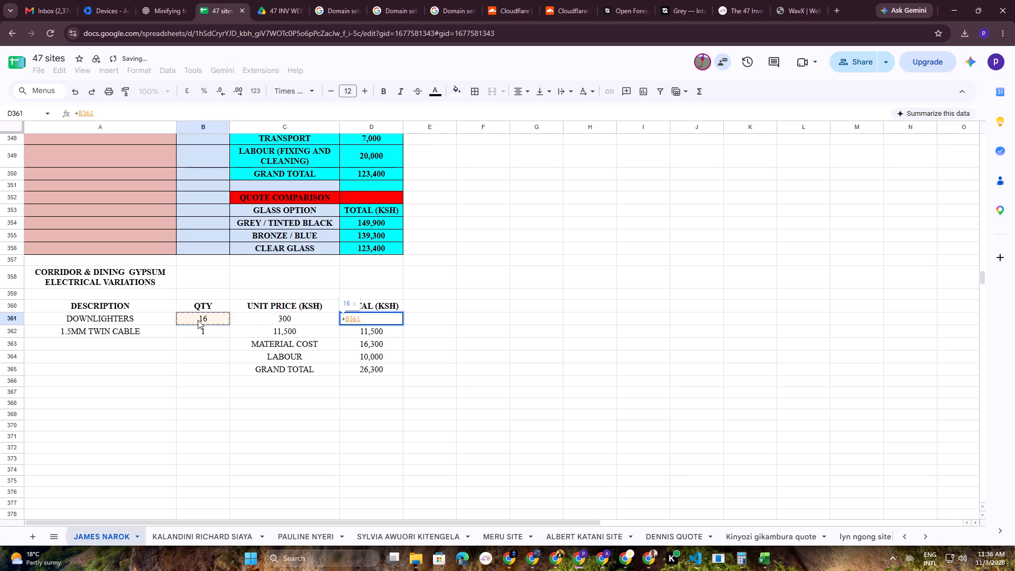
pyautogui.press('*')
pyautogui.click(302, 319)
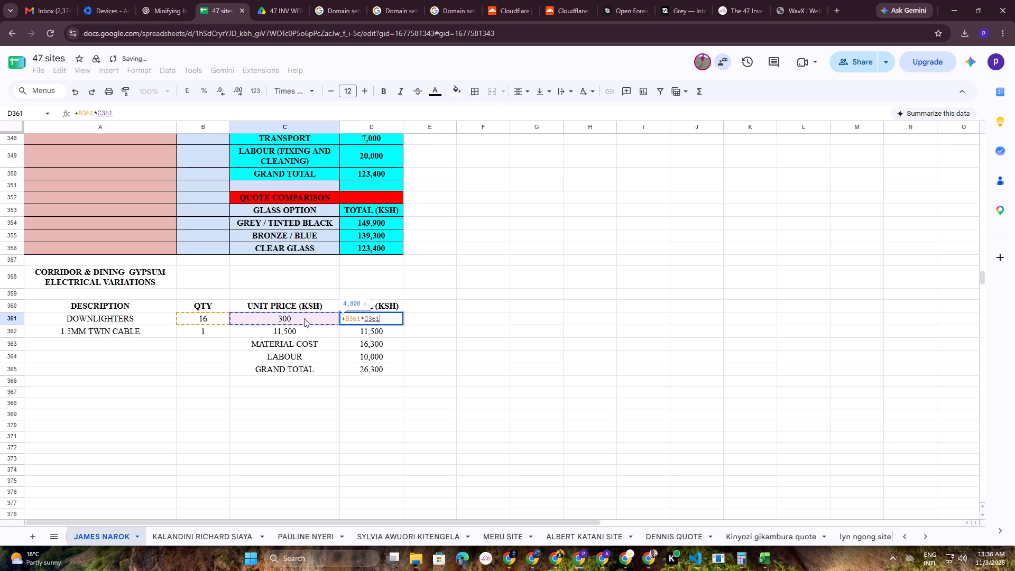
pyautogui.press('Return')
pyautogui.click(377, 313)
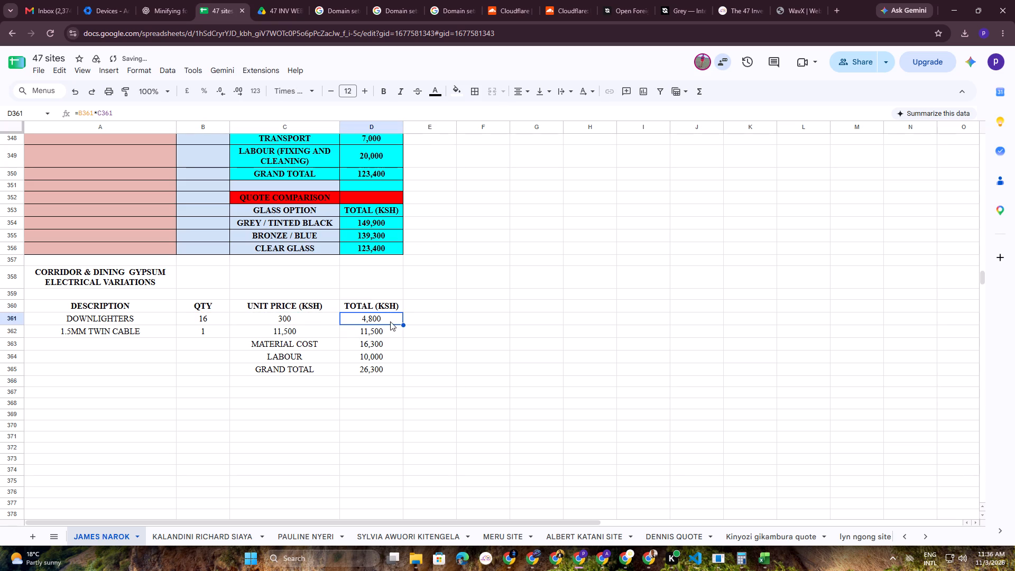
pyautogui.moveTo(403, 325); pyautogui.dragTo(403, 334)
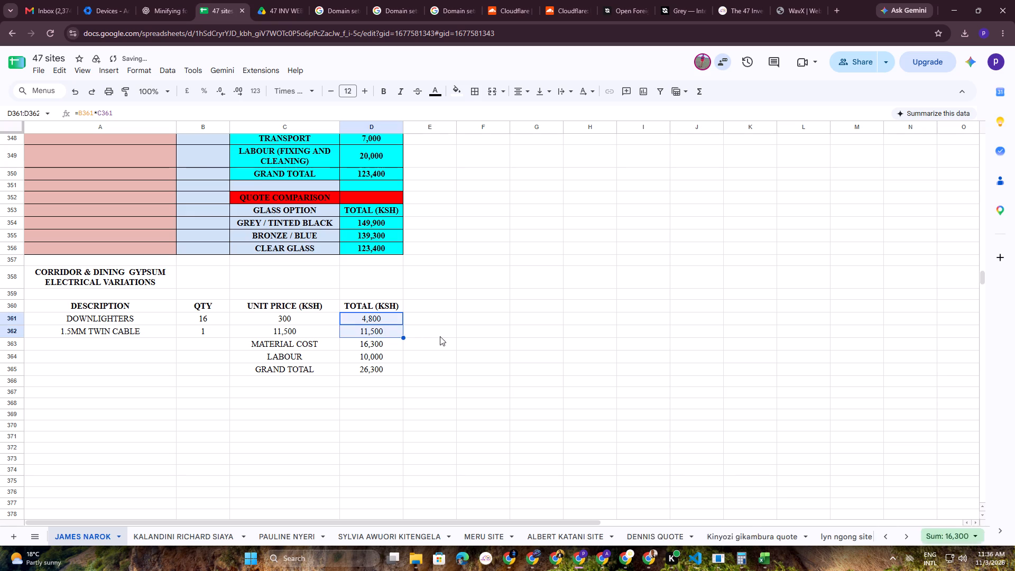
pyautogui.click(440, 336)
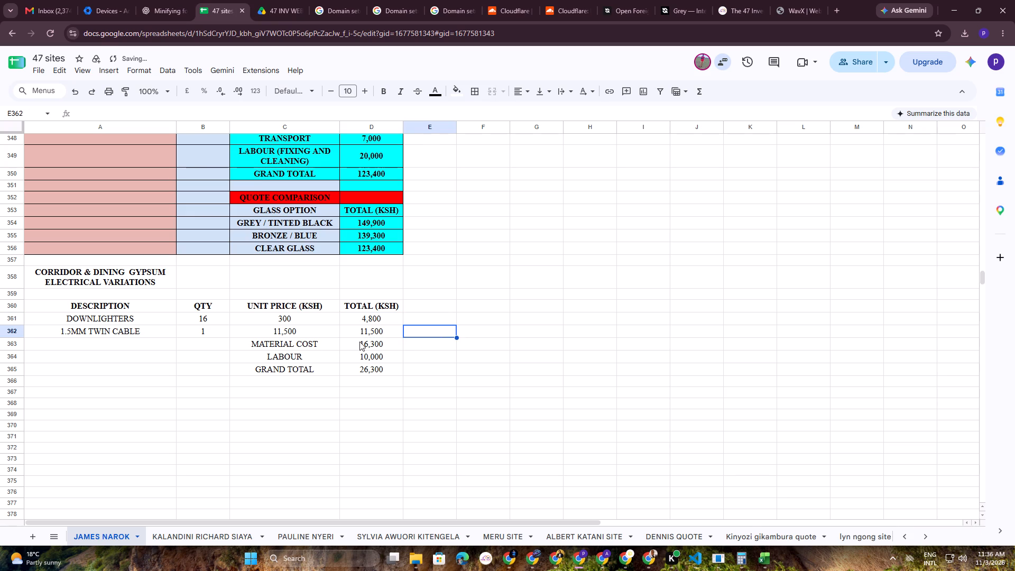
# Enter a SUM of D361:D362 as the material cost in D363.
pyautogui.click(359, 342)
pyautogui.write('+SUM')
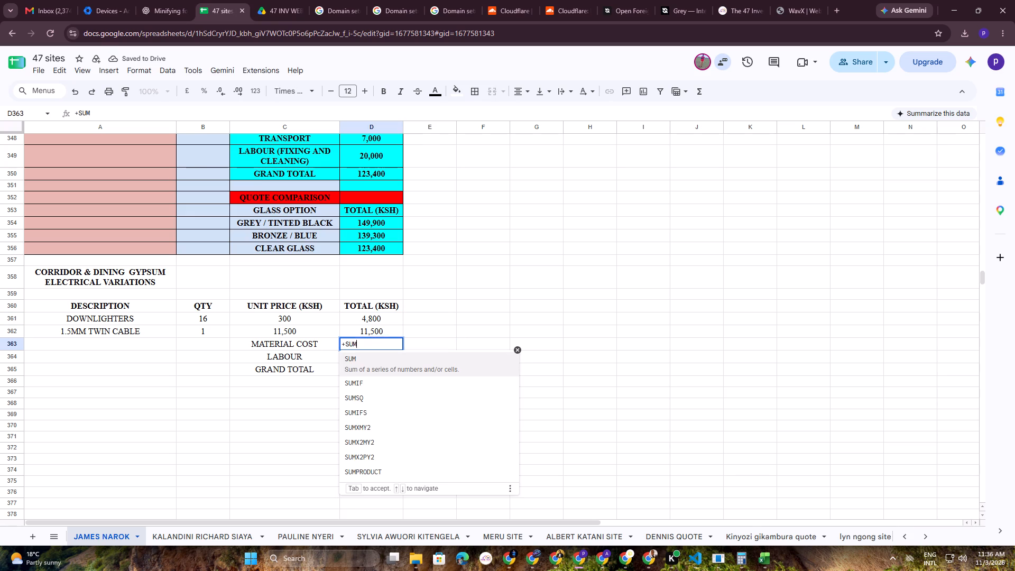
pyautogui.hotkey('shift', '(')
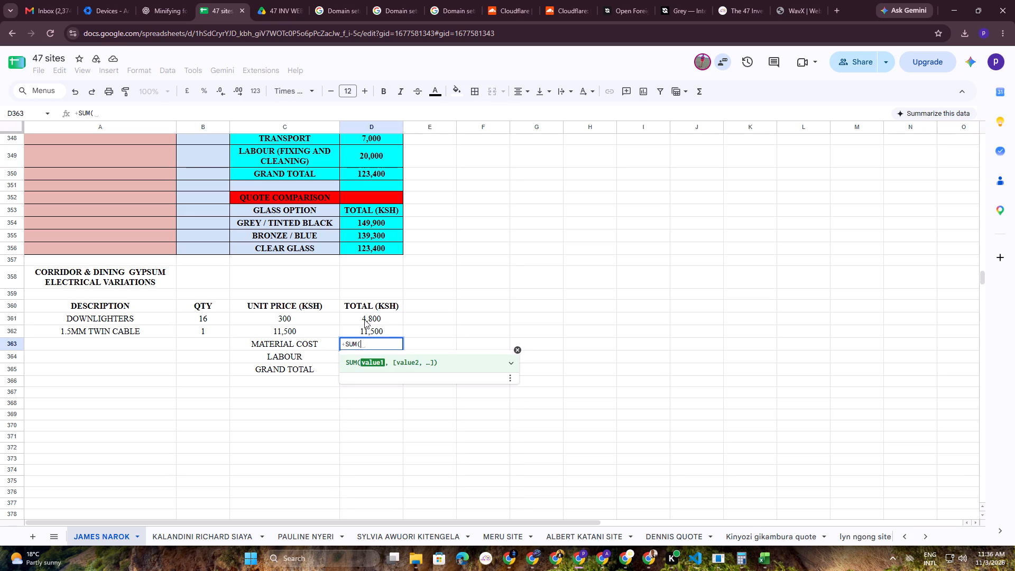
pyautogui.moveTo(370, 317); pyautogui.dragTo(377, 330)
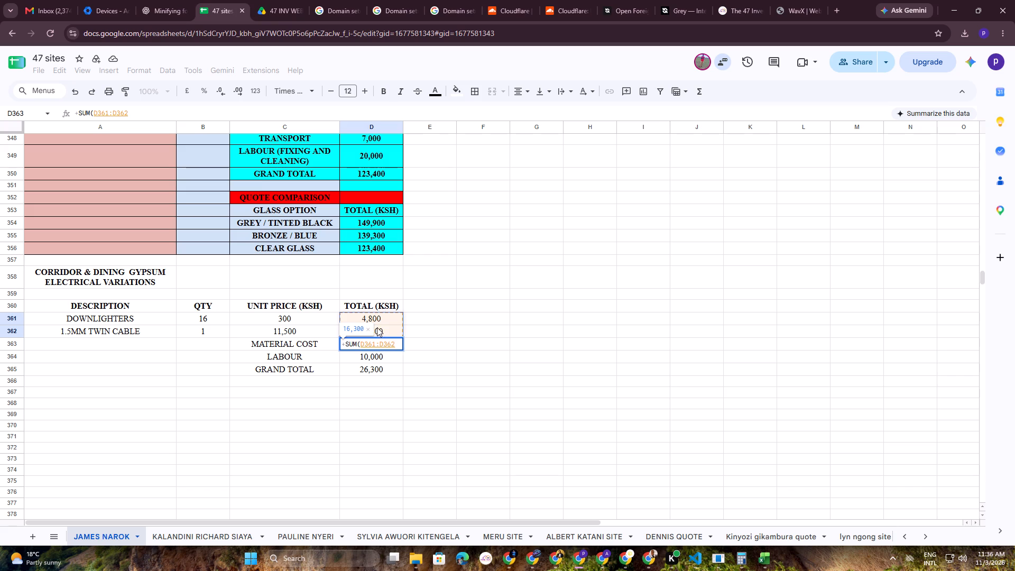
pyautogui.hotkey('shift', ')')
pyautogui.press('Return')
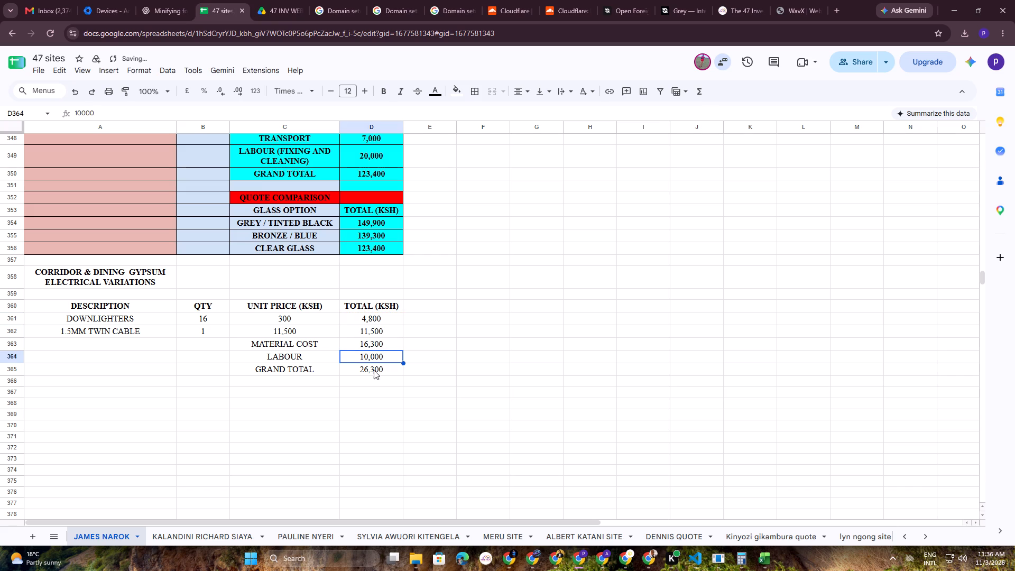
# Enter a SUM of D363:D364 as the grand total in D365.
pyautogui.click(375, 367)
pyautogui.write('+SUM(')
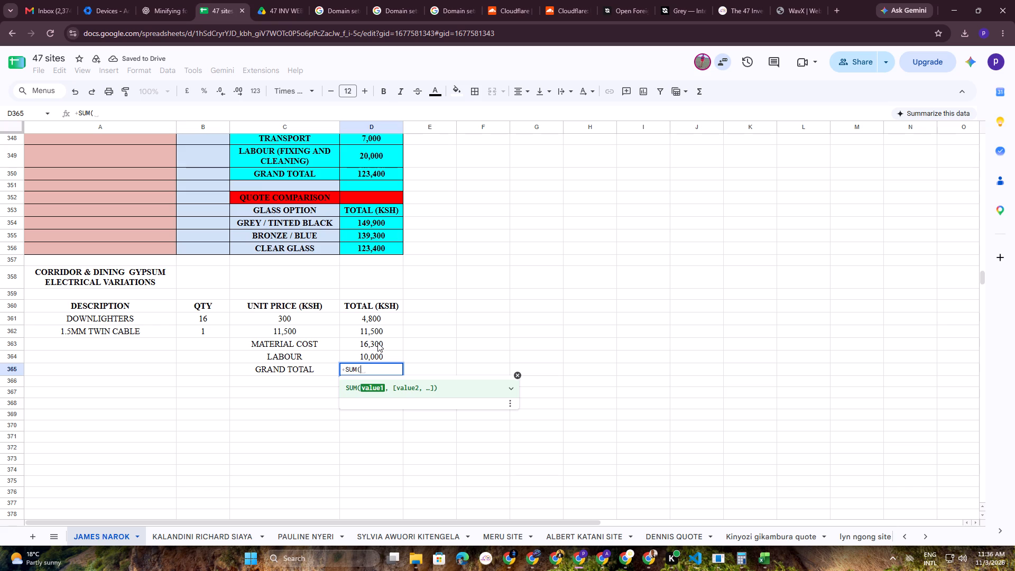
pyautogui.click(377, 343)
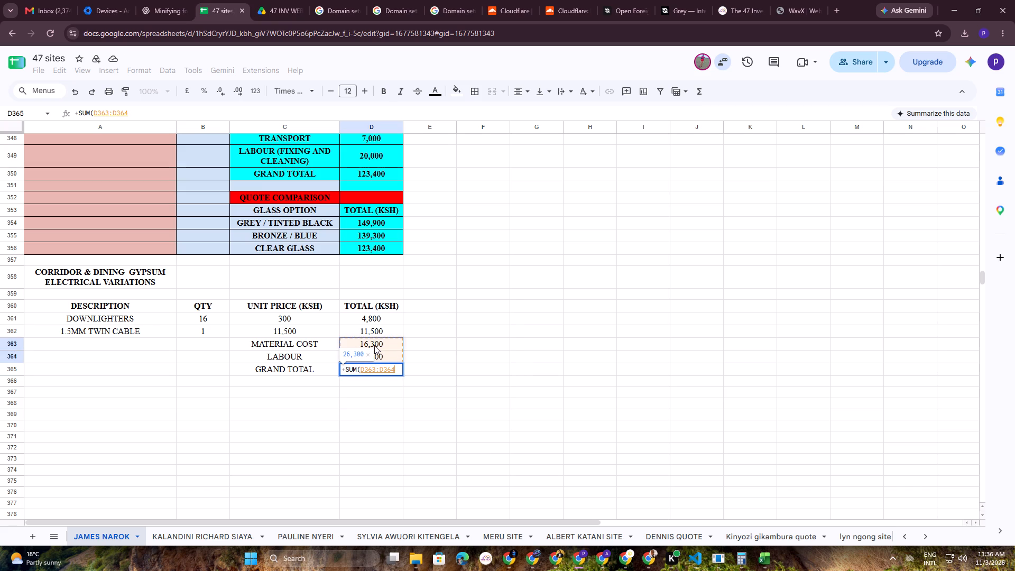
pyautogui.hotkey('shift', ')')
pyautogui.press('Return')
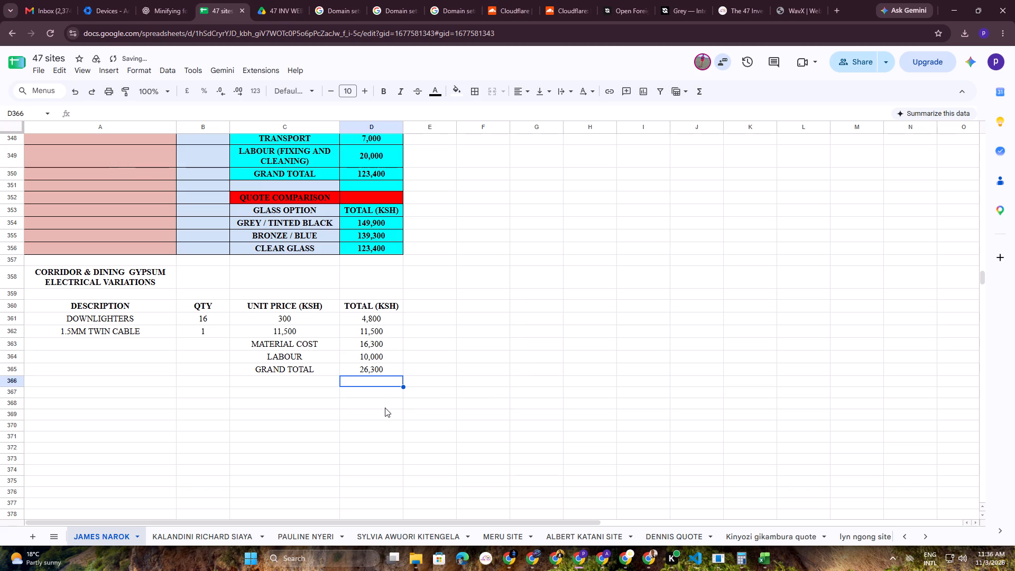
pyautogui.click(385, 408)
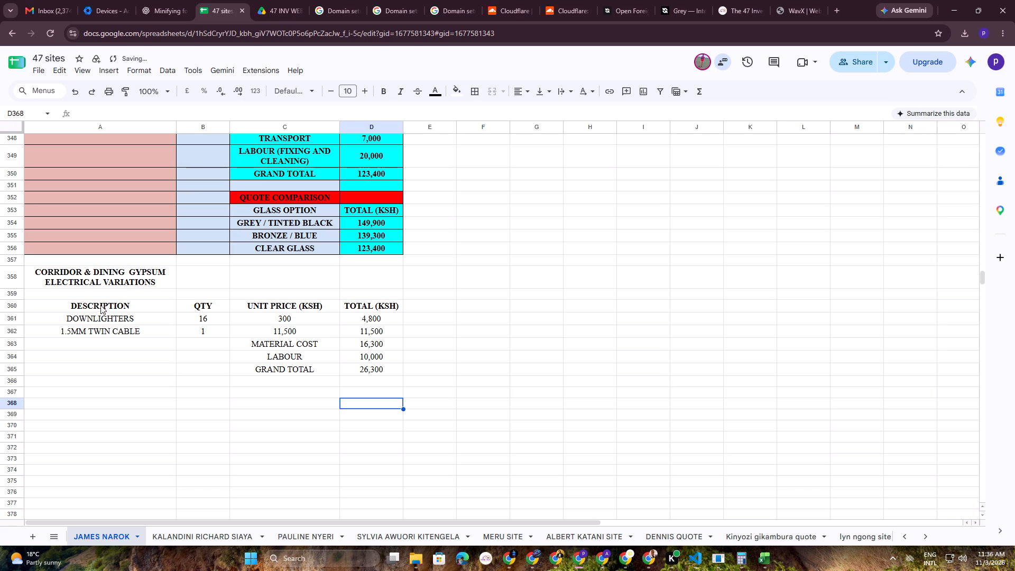
# Fill the corridor and dining variations title in A358 red and its header row A360:D360 yellow.
pyautogui.click(102, 276)
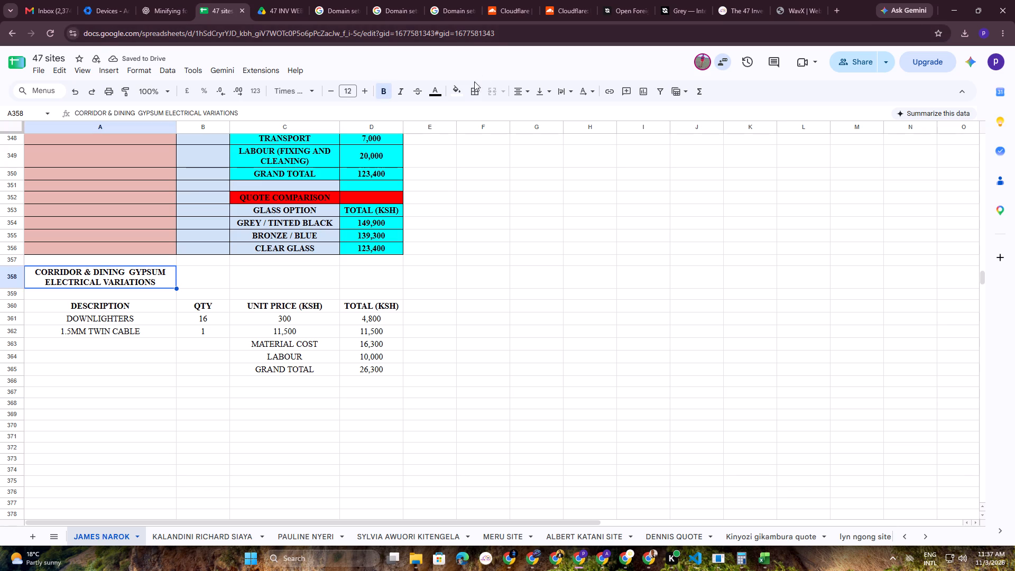
pyautogui.click(463, 89)
pyautogui.click(473, 141)
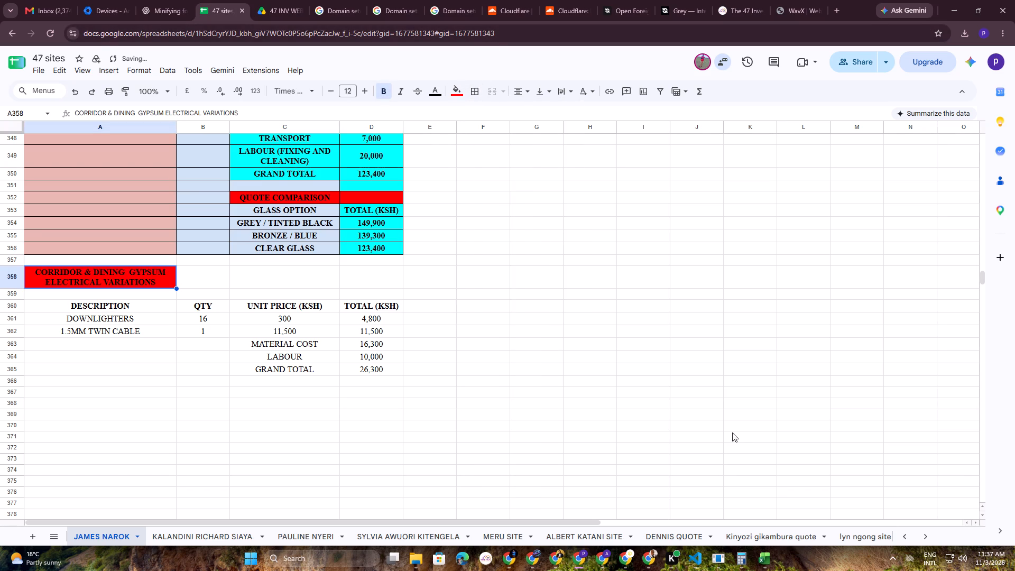
pyautogui.click(738, 435)
pyautogui.moveTo(109, 307); pyautogui.dragTo(381, 306)
pyautogui.click(456, 90)
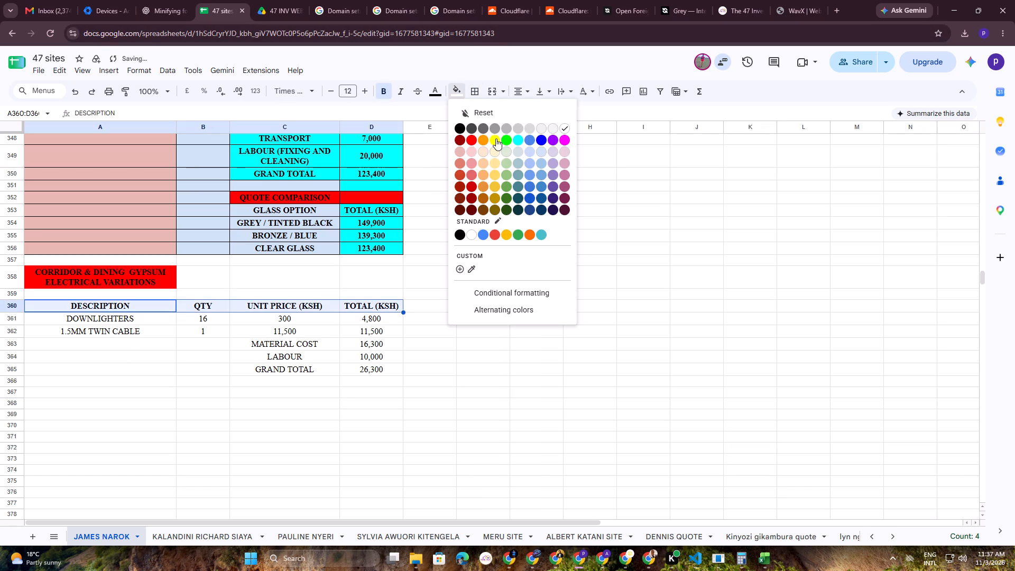
pyautogui.click(496, 139)
pyautogui.click(561, 375)
# Fill the description cells A361:A365 pale red and the quantity and unit price cells B361:C365 light blue.
pyautogui.moveTo(53, 315); pyautogui.dragTo(121, 364)
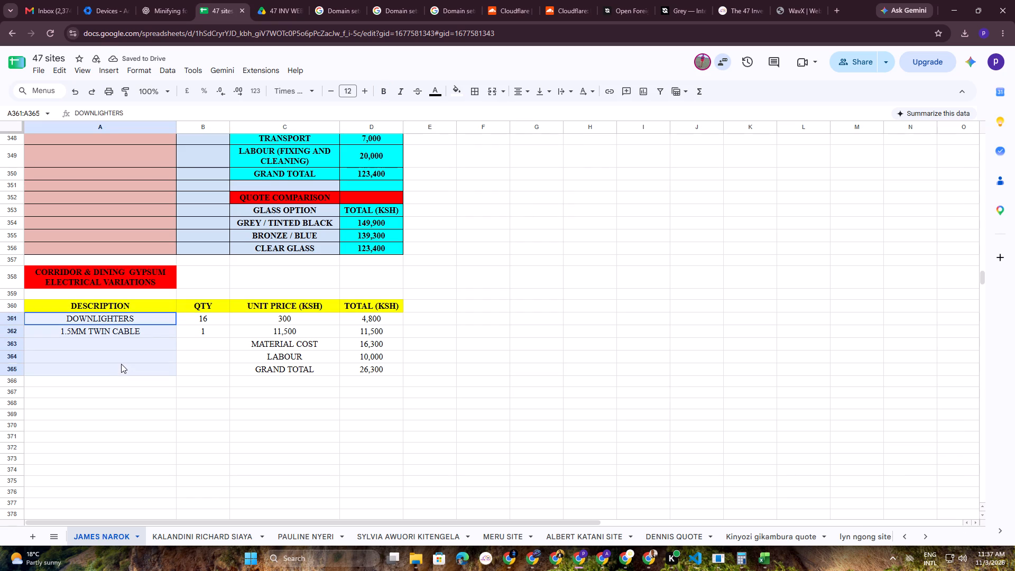
pyautogui.moveTo(121, 364); pyautogui.dragTo(122, 370)
pyautogui.click(453, 90)
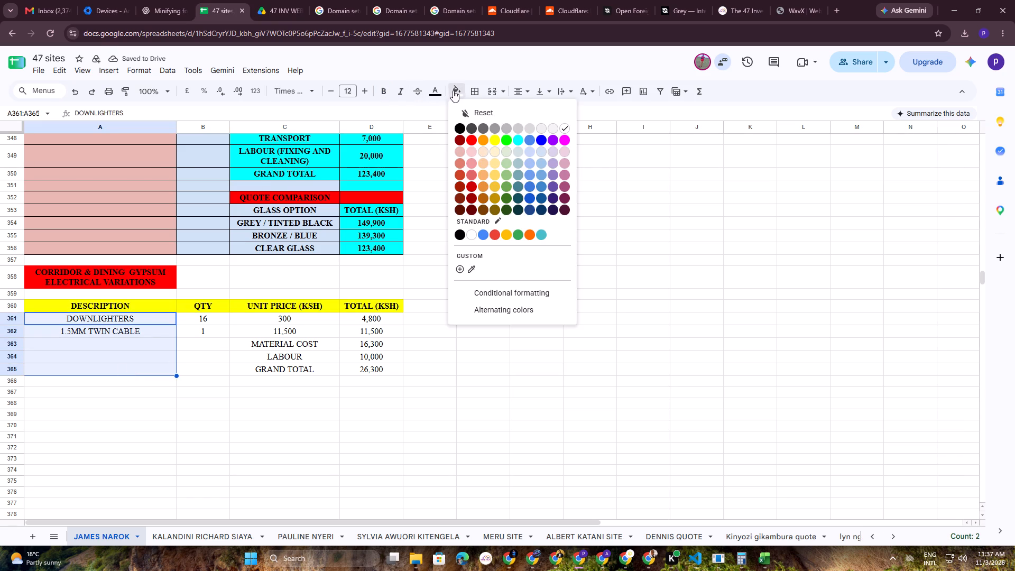
pyautogui.click(459, 153)
pyautogui.click(449, 391)
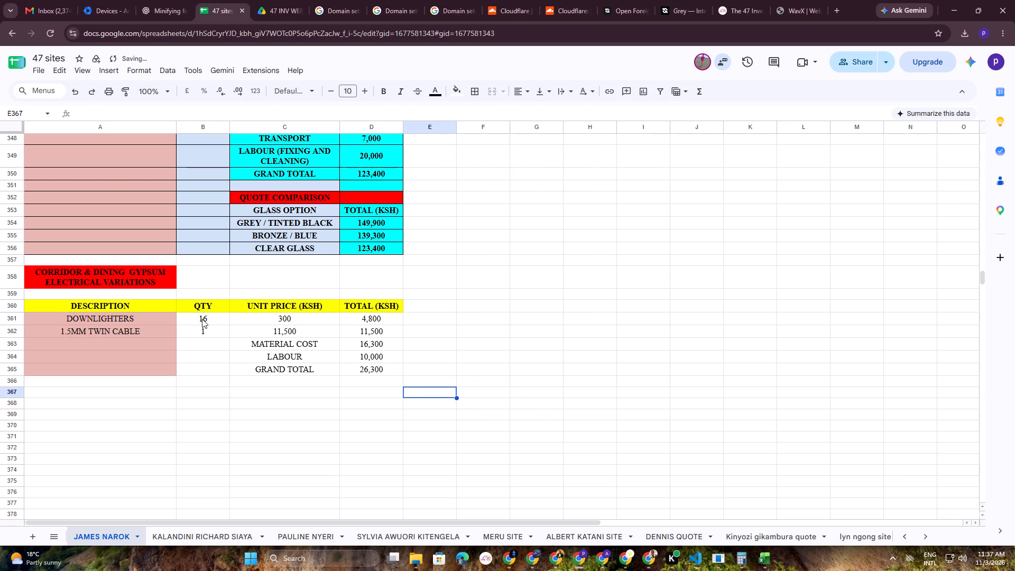
pyautogui.moveTo(202, 319); pyautogui.dragTo(317, 367)
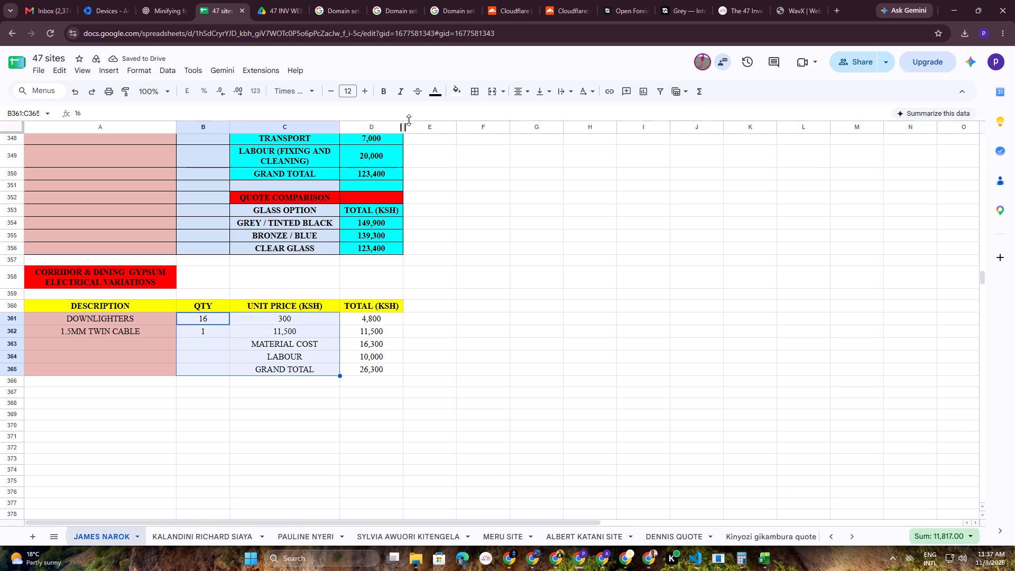
pyautogui.click(459, 94)
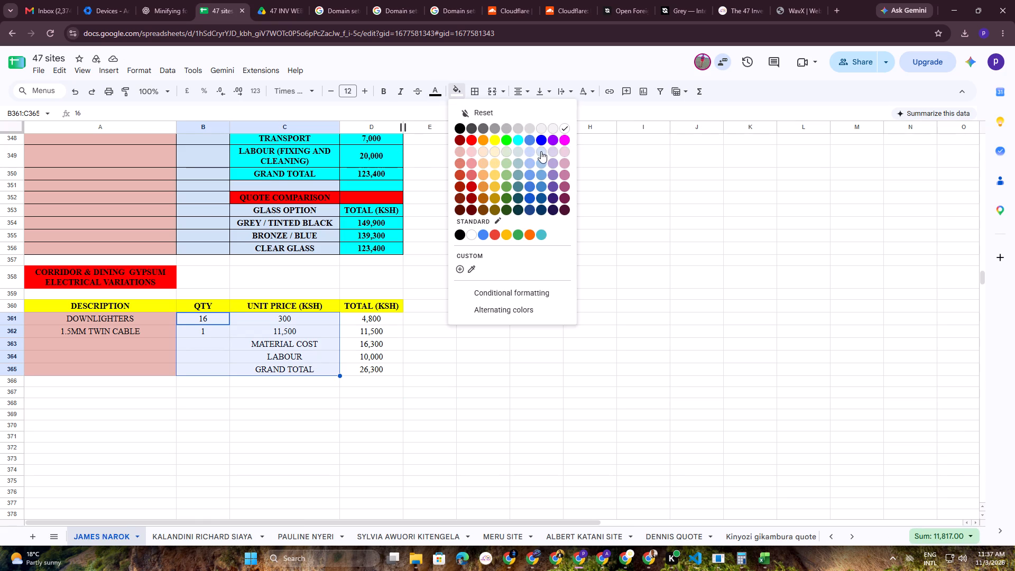
pyautogui.click(541, 151)
pyautogui.click(562, 344)
# Fill the total cells D361:D365 light gold.
pyautogui.moveTo(368, 317); pyautogui.dragTo(373, 370)
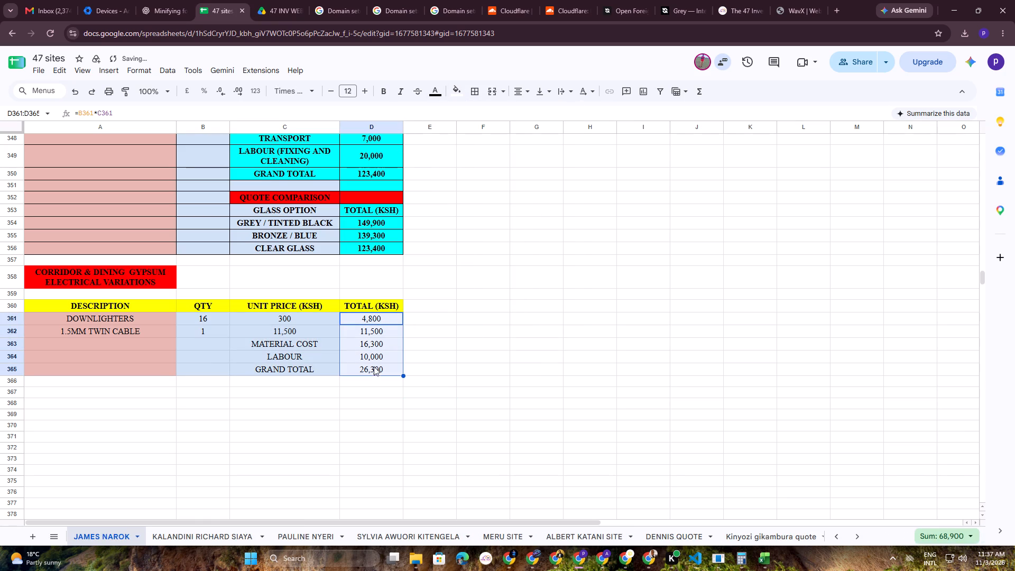
pyautogui.click(458, 91)
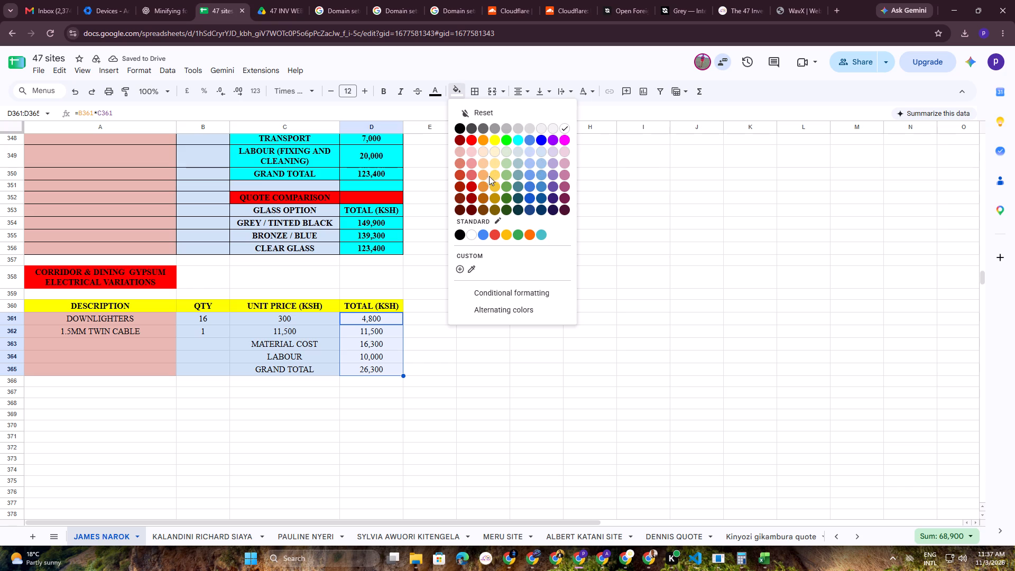
pyautogui.click(494, 174)
pyautogui.click(532, 366)
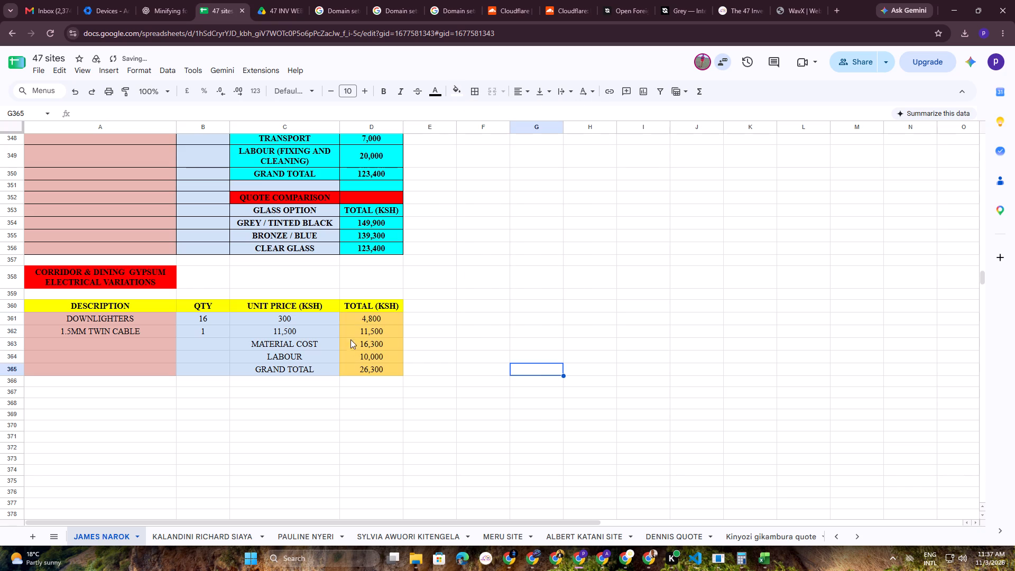
# Fill the material cost, labour and grand total cells C363:D365 cyan and make them bold.
pyautogui.scroll(3, 373, 341)
pyautogui.scroll(-3, 375, 341)
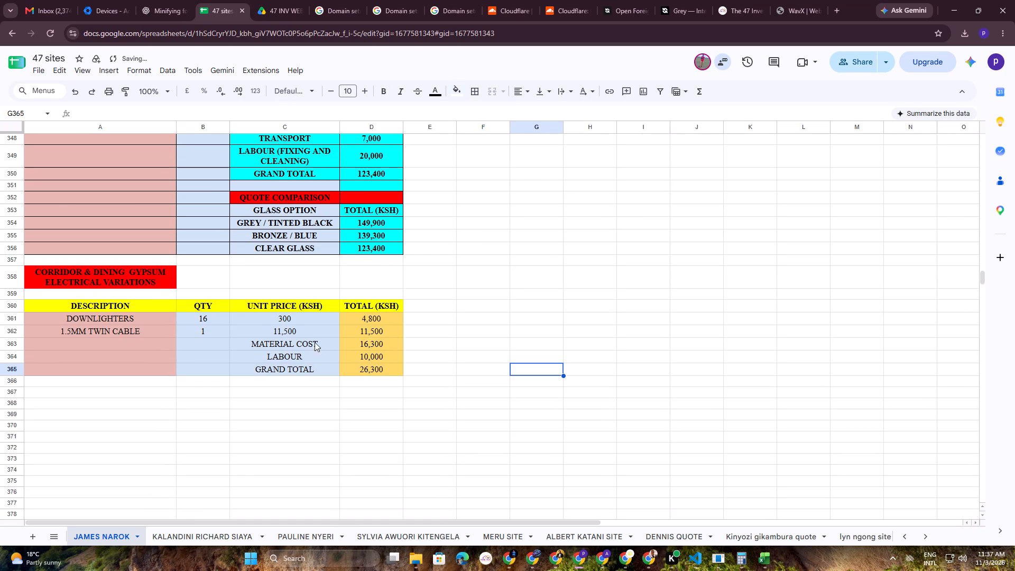
pyautogui.moveTo(272, 345); pyautogui.dragTo(377, 367)
pyautogui.click(461, 95)
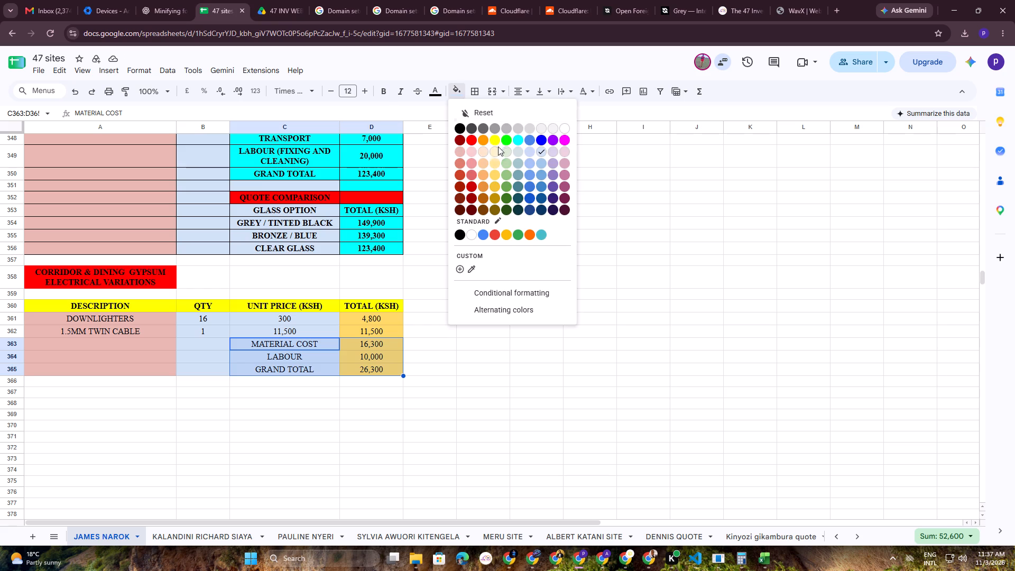
pyautogui.click(519, 139)
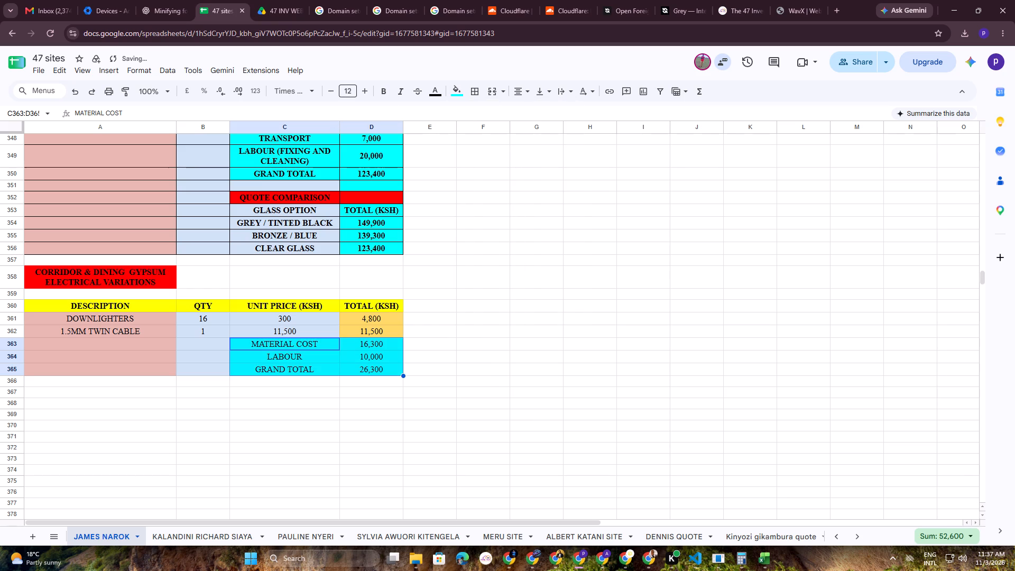
pyautogui.click(389, 87)
pyautogui.click(557, 353)
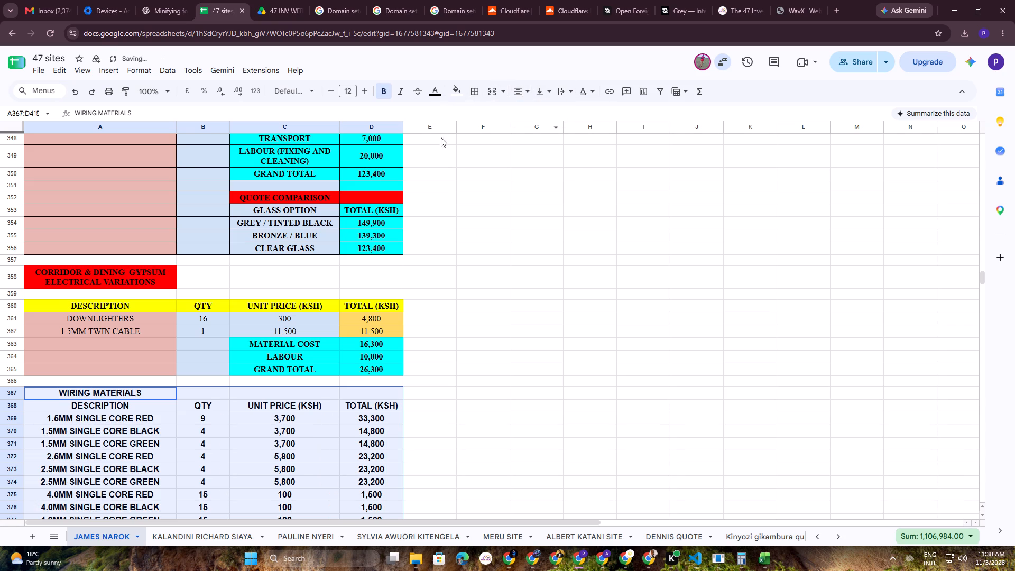
# Remove bold from the pasted electrical block and set its font to Times New Roman.
pyautogui.click(383, 88)
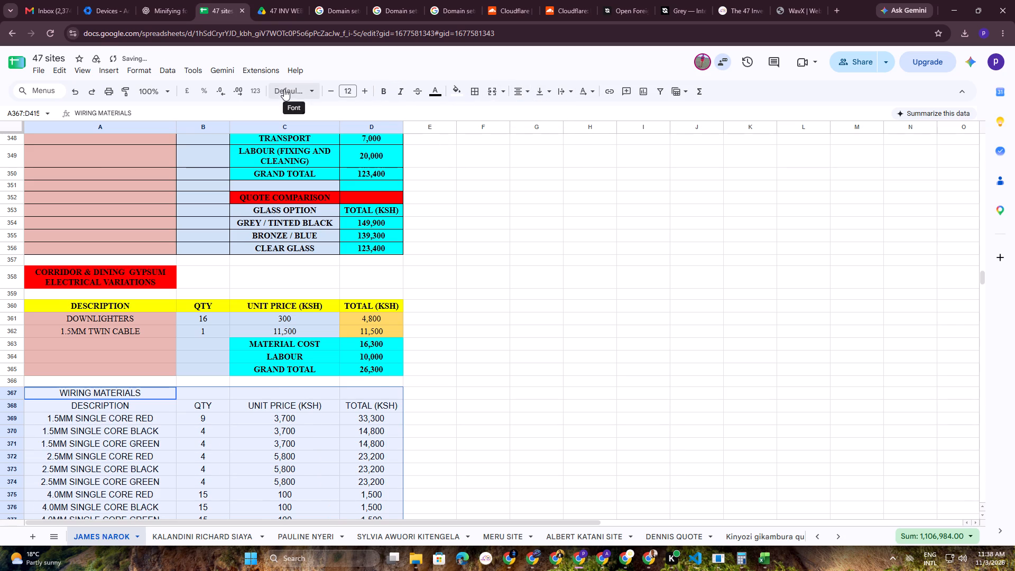
pyautogui.click(284, 89)
pyautogui.click(311, 199)
pyautogui.click(573, 251)
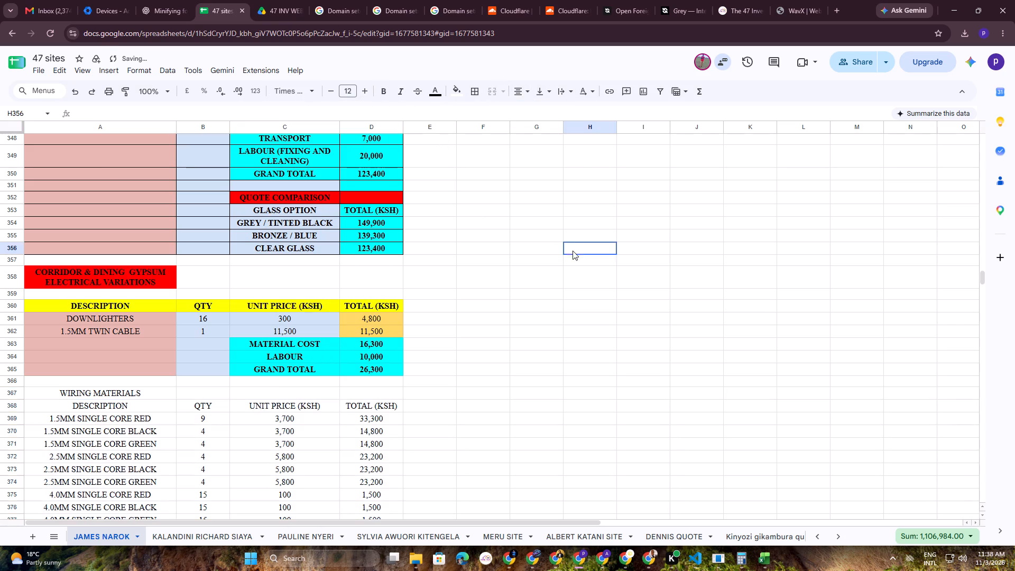
# Fill the WIRING MATERIALS heading in A367 with red and make it bold.
pyautogui.scroll(-4, 604, 220)
pyautogui.click(103, 180)
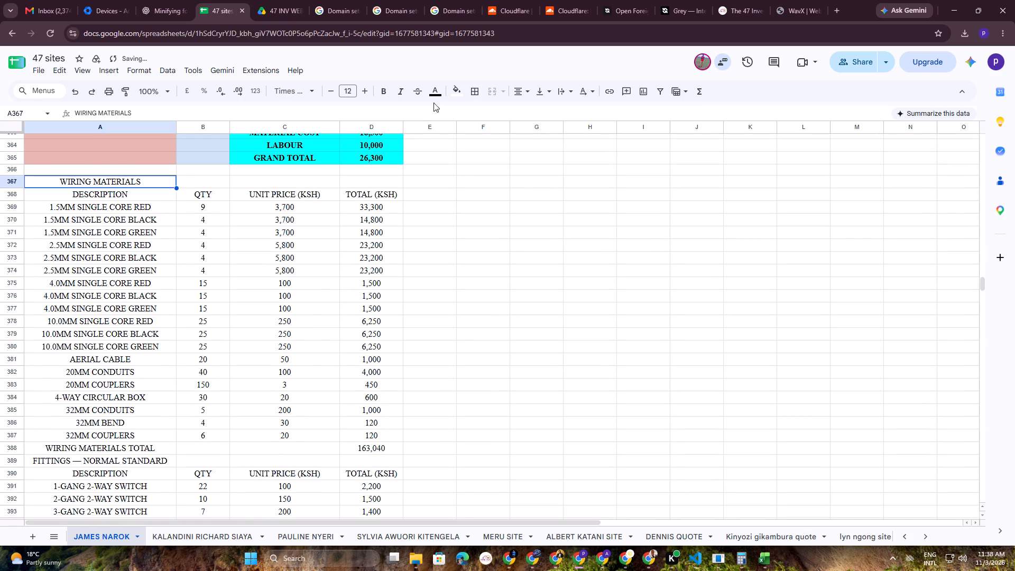
pyautogui.click(454, 88)
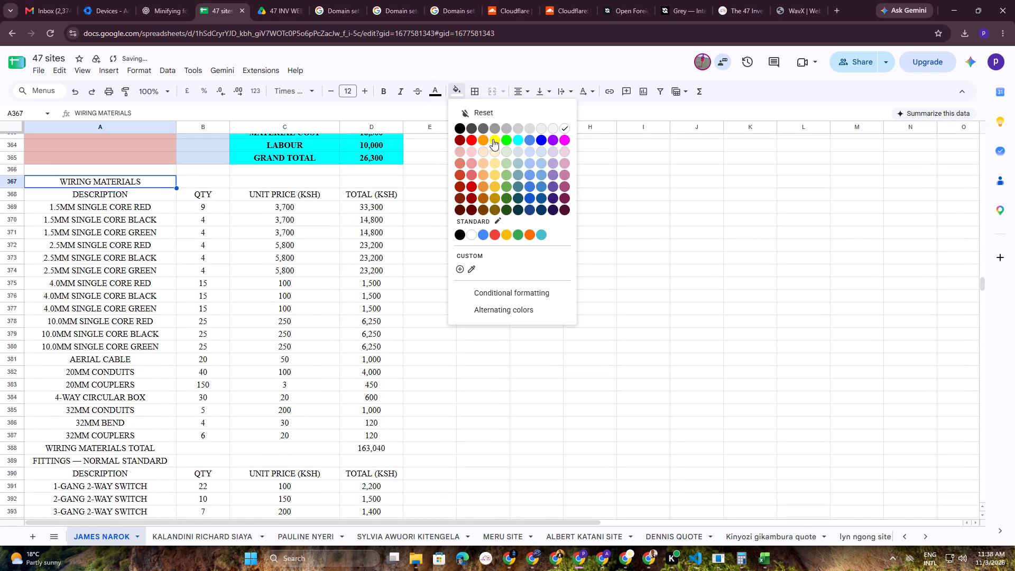
pyautogui.click(468, 140)
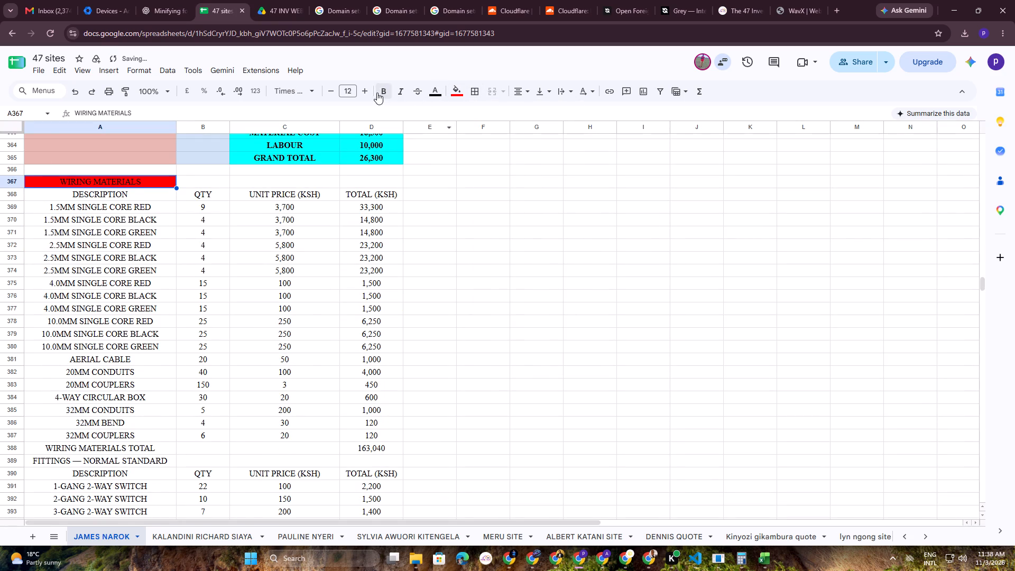
pyautogui.click(380, 92)
pyautogui.click(588, 235)
# Make the wiring materials header row A368:D368 bold and fill it with yellow.
pyautogui.moveTo(90, 193); pyautogui.dragTo(331, 196)
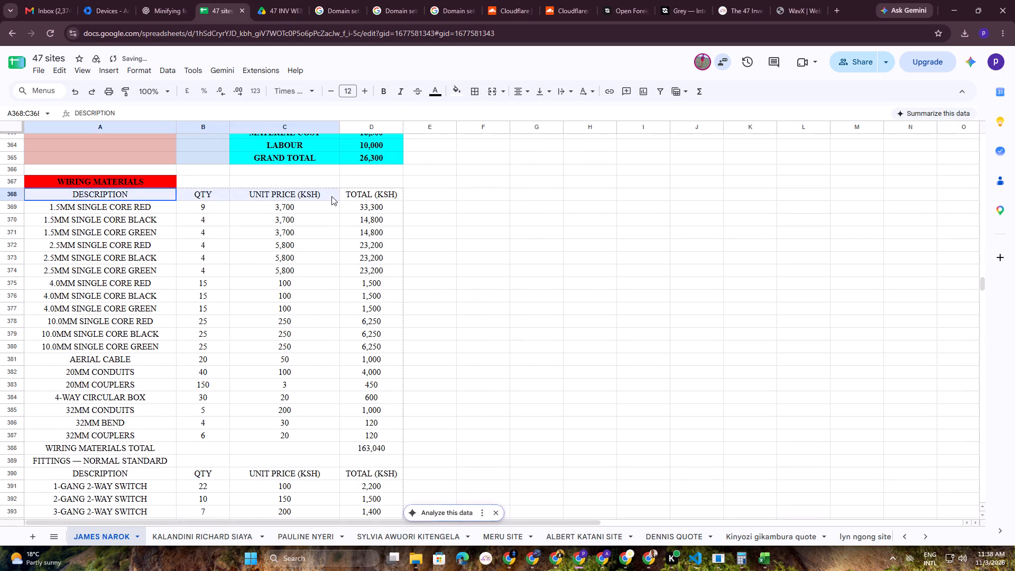
pyautogui.moveTo(331, 196); pyautogui.dragTo(353, 196)
pyautogui.click(380, 89)
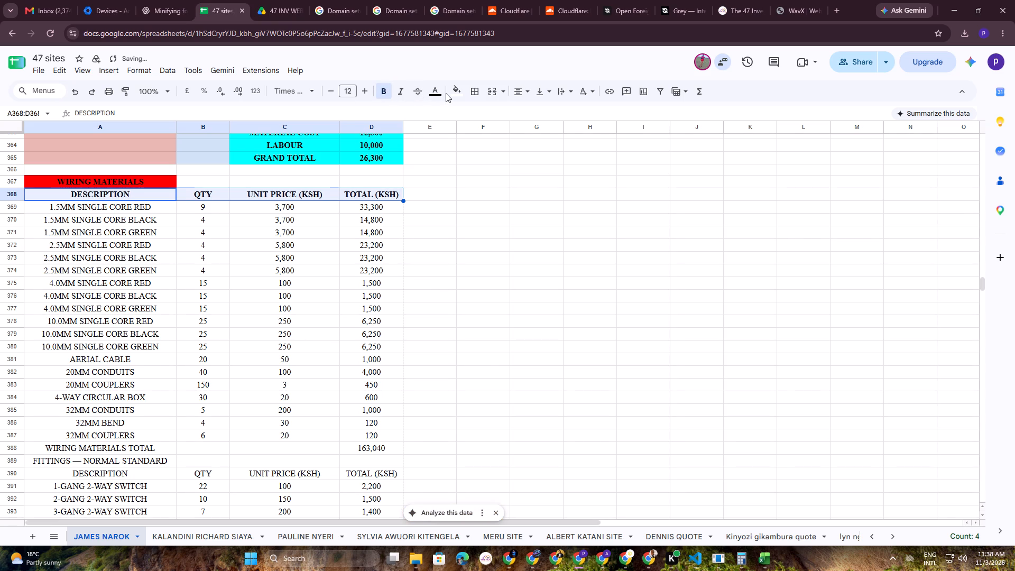
pyautogui.click(449, 90)
pyautogui.click(493, 139)
pyautogui.click(611, 232)
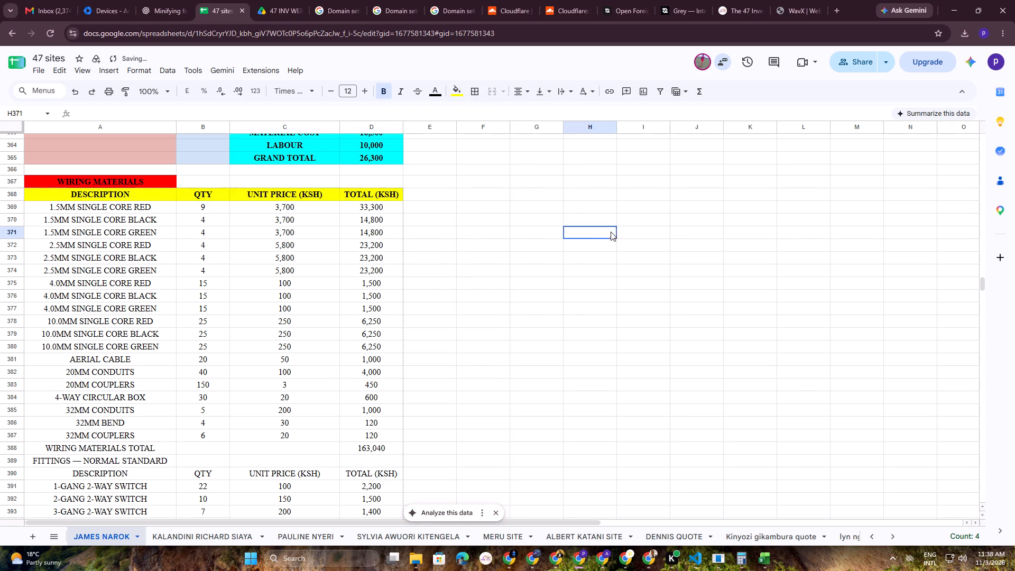
# Enter the quantity times unit price formula B369*C369 in D369 and fill it down through D387.
pyautogui.click(386, 208)
pyautogui.press('+')
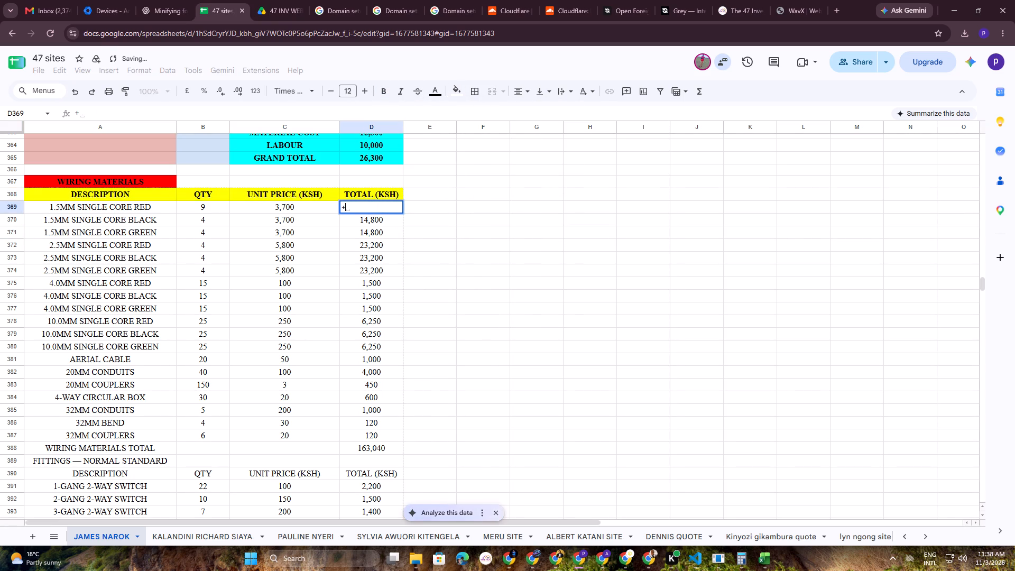
pyautogui.click(209, 209)
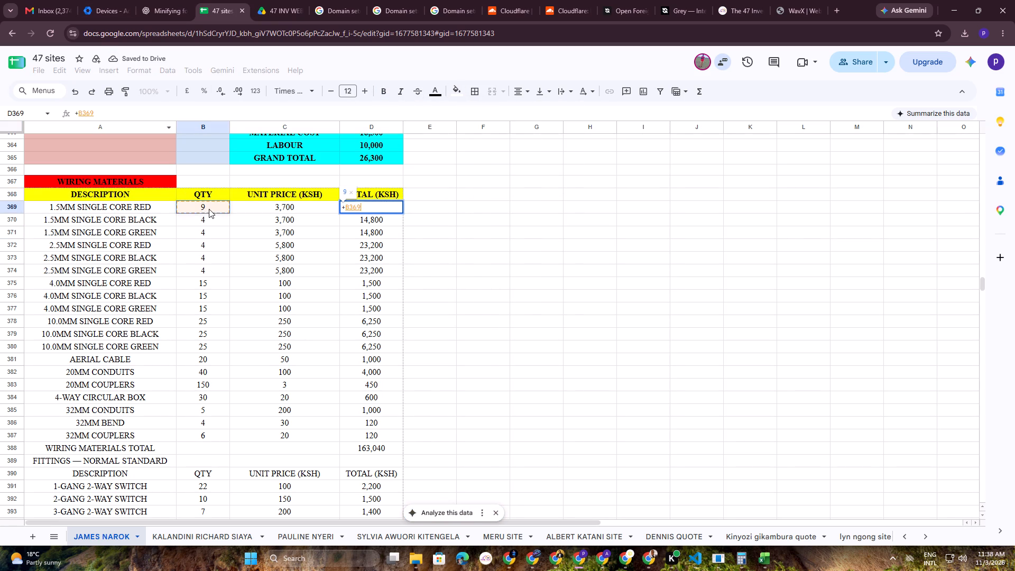
pyautogui.press('*')
pyautogui.click(308, 211)
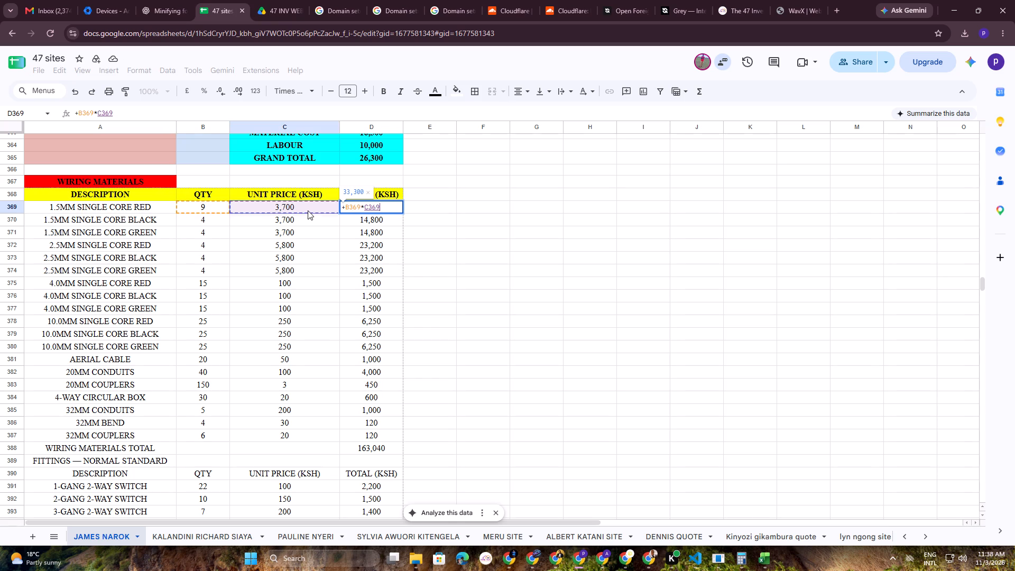
pyautogui.press('Return')
pyautogui.click(374, 211)
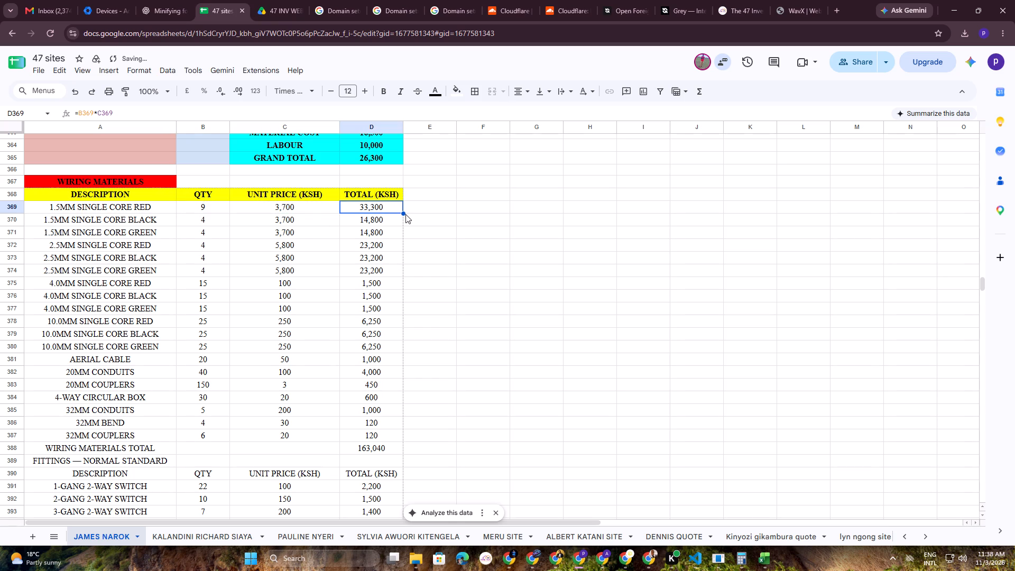
pyautogui.click(403, 213)
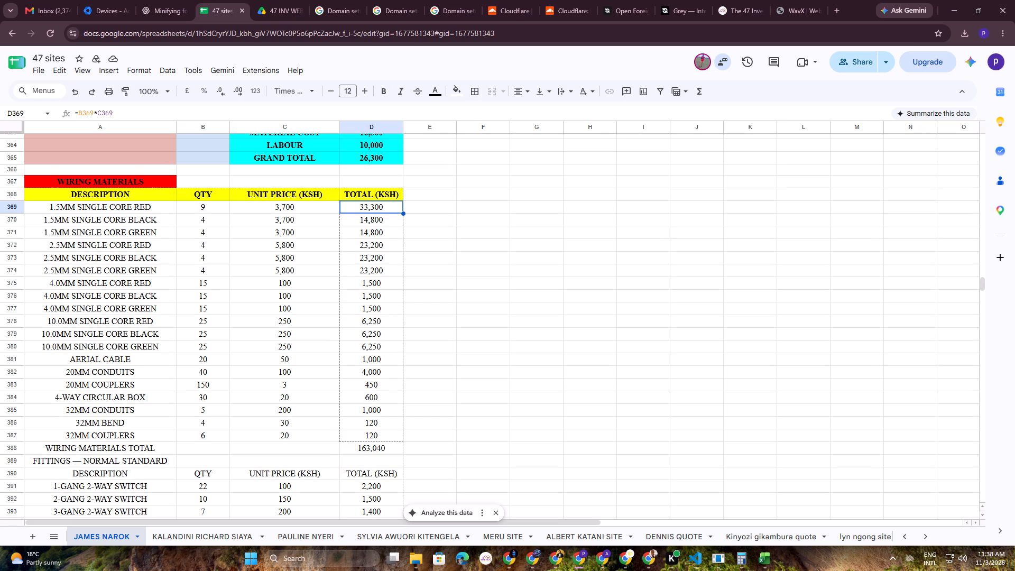
pyautogui.moveTo(460, 429); pyautogui.dragTo(453, 430)
pyautogui.doubleClick(359, 436)
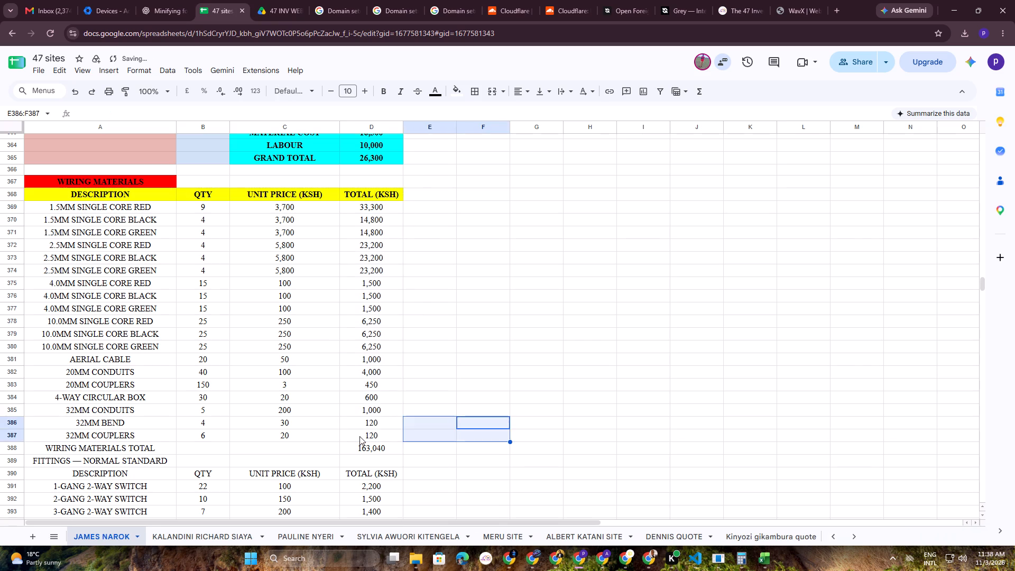
pyautogui.press('Escape')
# Move the WIRING MATERIALS TOTAL label from A388 to C388.
pyautogui.scroll(-2, 481, 363)
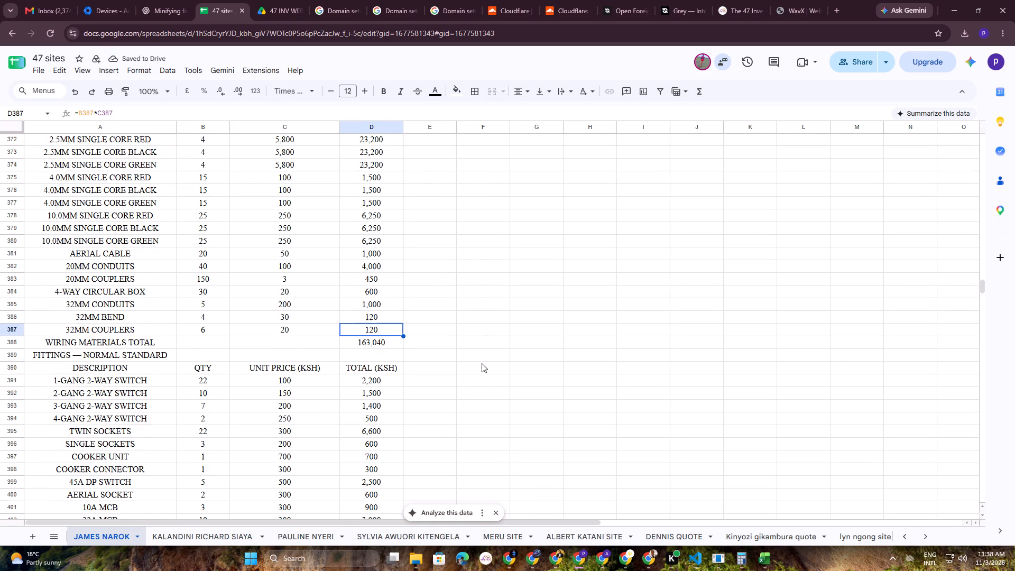
pyautogui.click(136, 342)
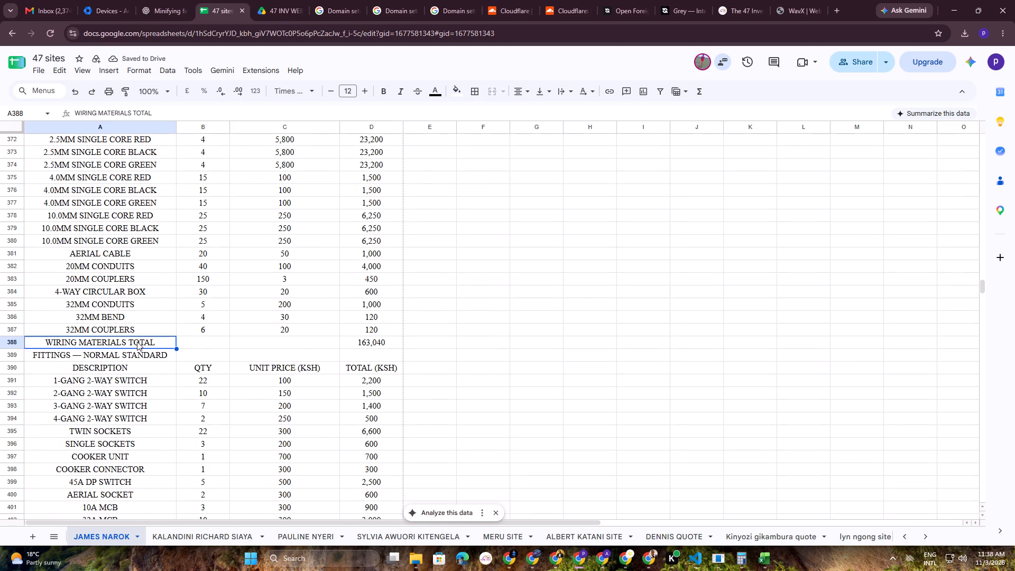
pyautogui.hotkey('ctrl', 'x')
pyautogui.click(311, 346)
pyautogui.hotkey('ctrl', 'v')
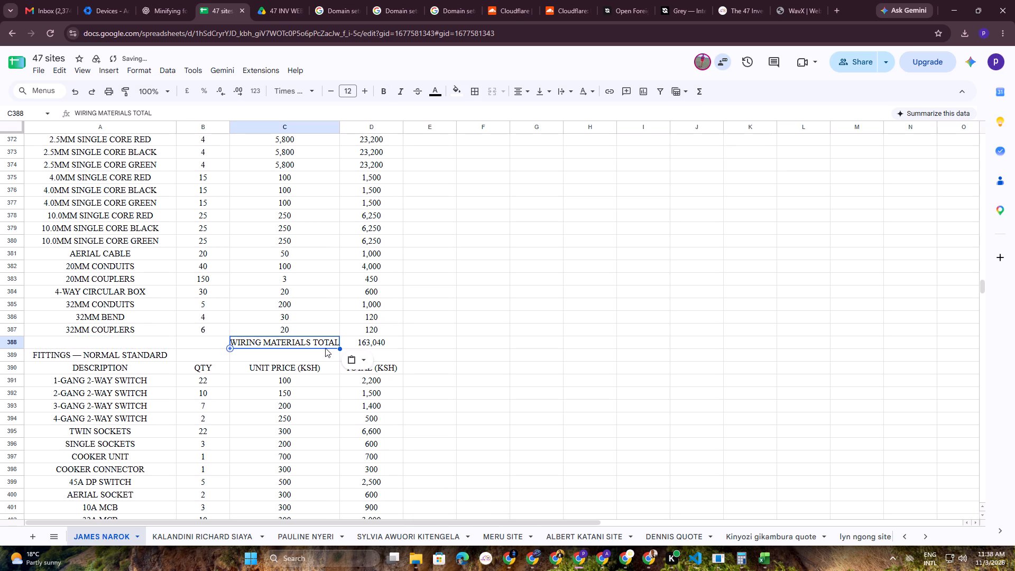
pyautogui.click(499, 353)
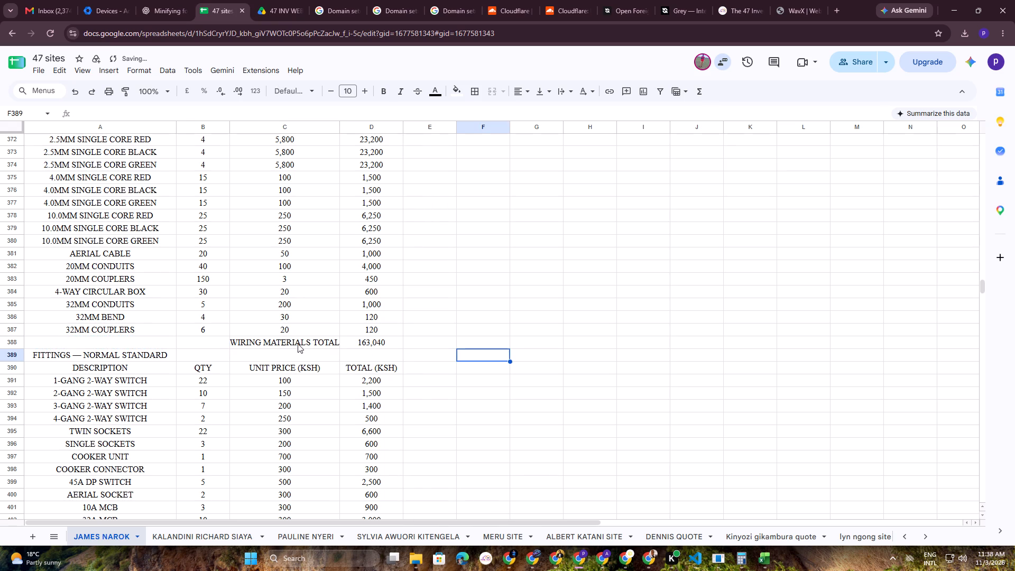
# Make the wiring materials total label and amount in C388:D388 bold.
pyautogui.moveTo(298, 344); pyautogui.dragTo(373, 345)
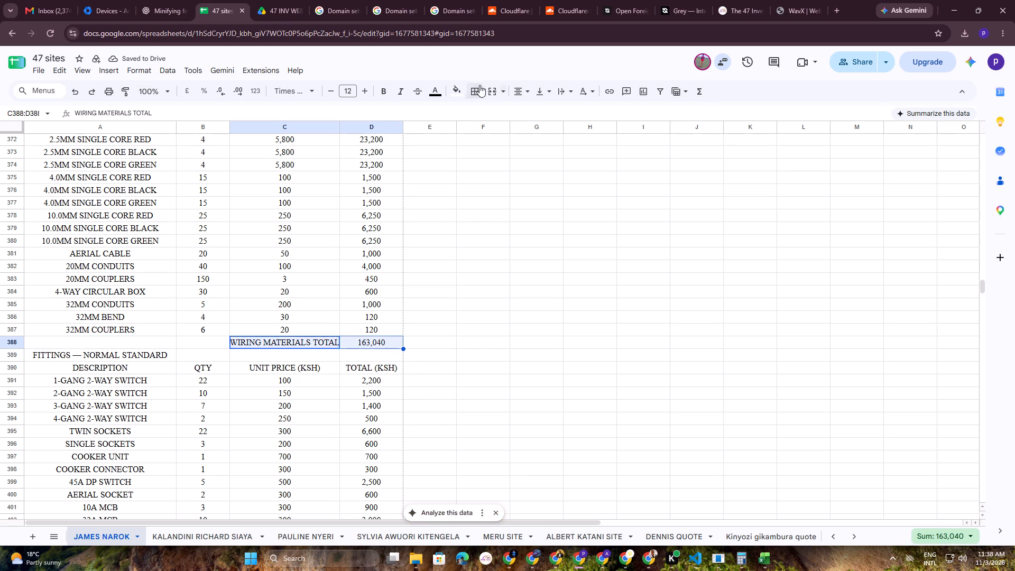
pyautogui.click(388, 90)
pyautogui.moveTo(520, 287); pyautogui.dragTo(511, 285)
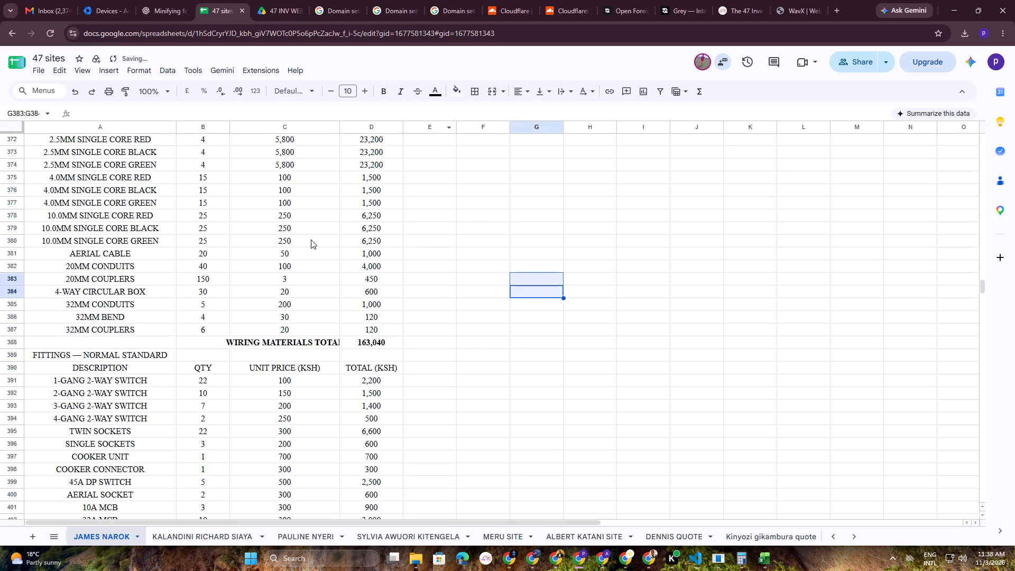
# Replace the wiring materials total in D388 with the formula SUM(D369:D387).
pyautogui.click(373, 343)
pyautogui.write('+SUM(')
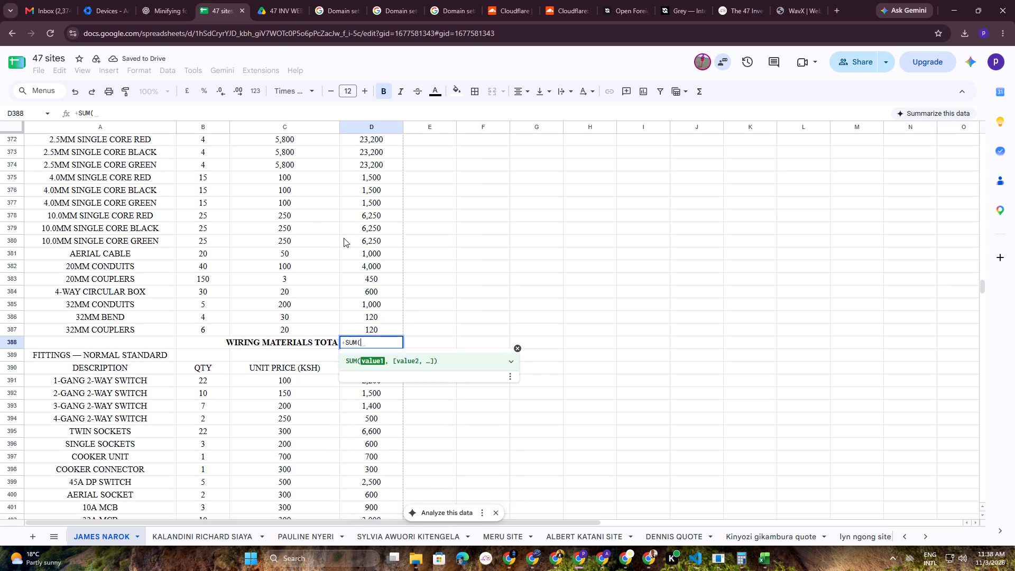
pyautogui.scroll(1, 401, 181)
pyautogui.moveTo(389, 154); pyautogui.dragTo(387, 261)
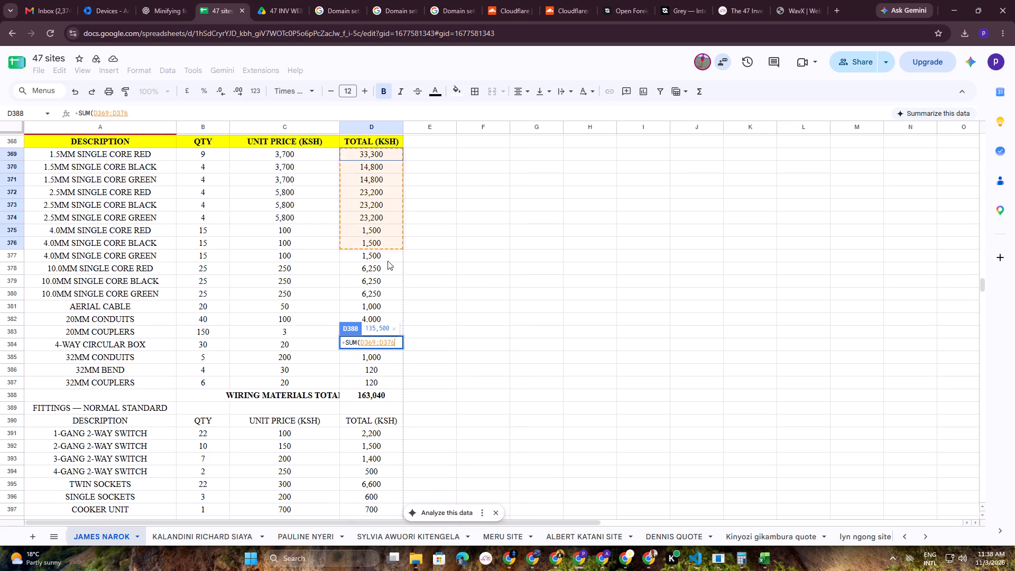
pyautogui.moveTo(387, 261); pyautogui.dragTo(389, 386)
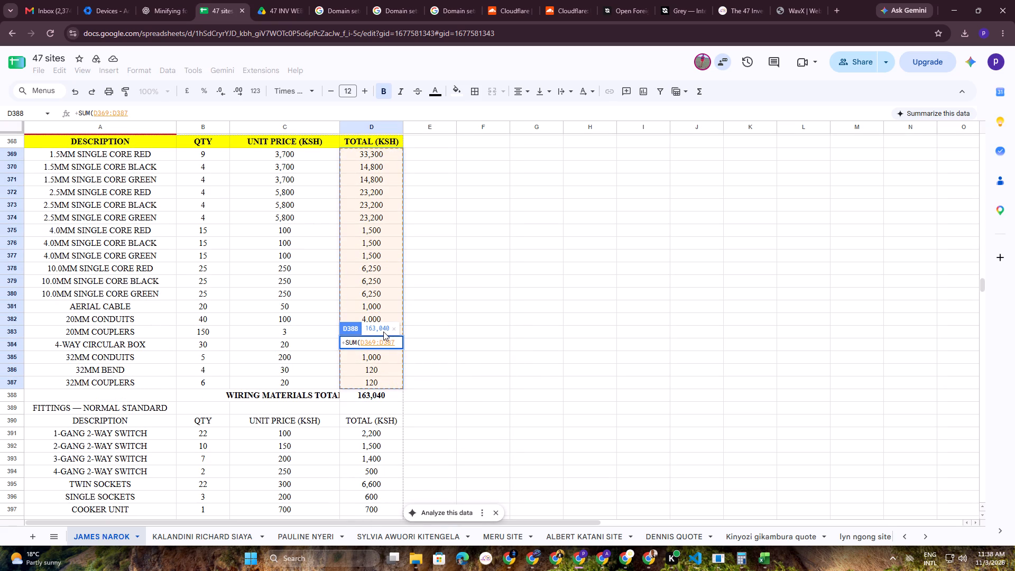
pyautogui.hotkey('shift', ')')
pyautogui.press('Return')
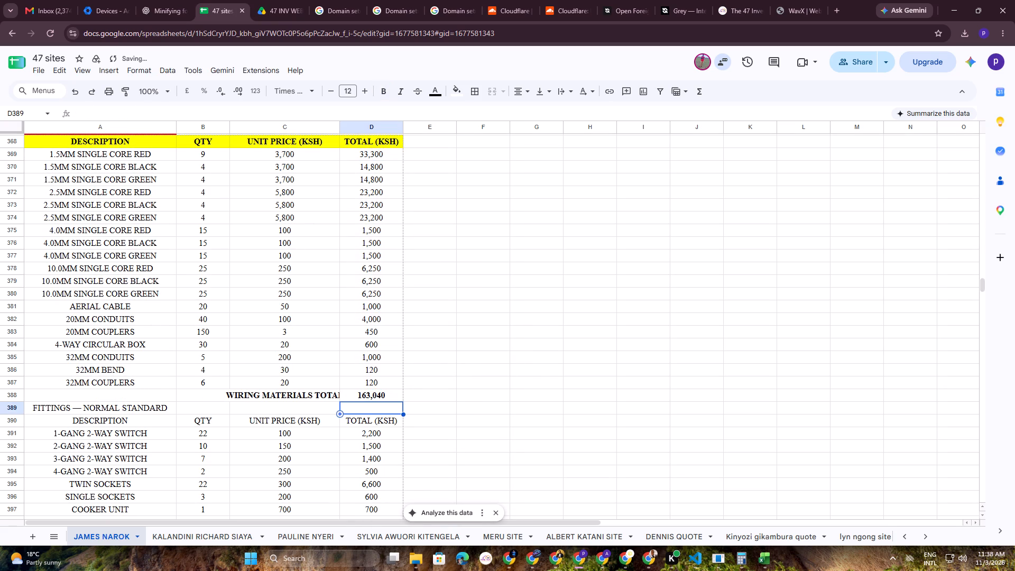
# Remove the dash from the heading in A389 so that it reads FITTINGS NORMAL STANDARD.
pyautogui.scroll(-2, 425, 329)
pyautogui.scroll(1, 396, 328)
pyautogui.scroll(-1, 396, 329)
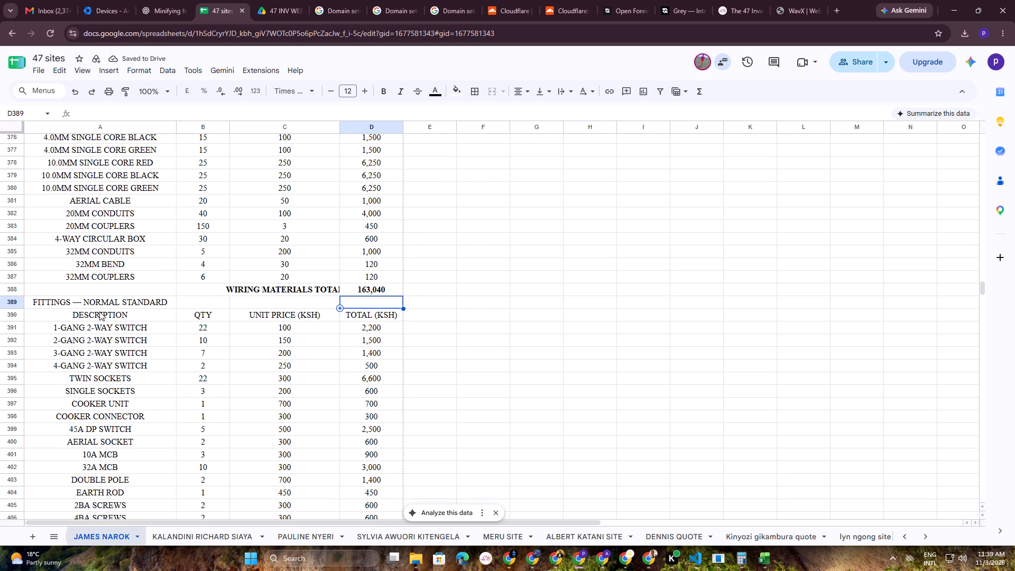
pyautogui.doubleClick(81, 303)
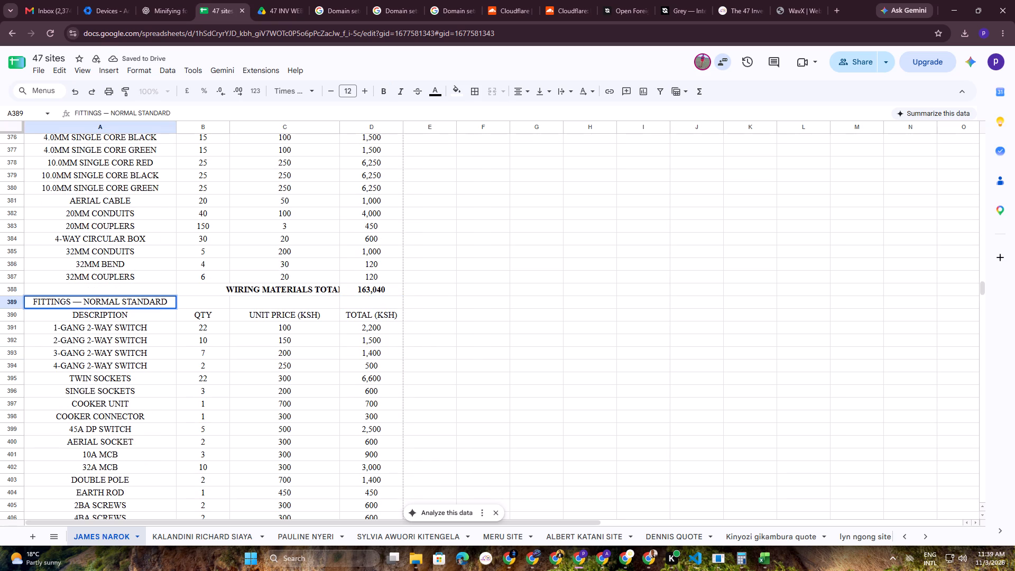
pyautogui.press('BackSpace')
pyautogui.press('BackSpace')
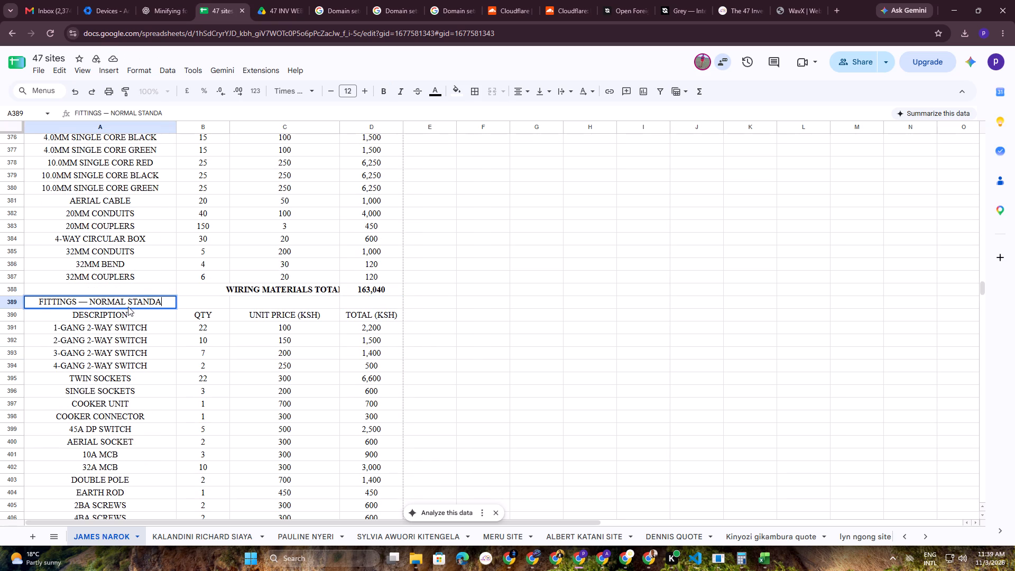
pyautogui.hotkey('ctrl', 'z')
pyautogui.hotkey('ctrl', 'z')
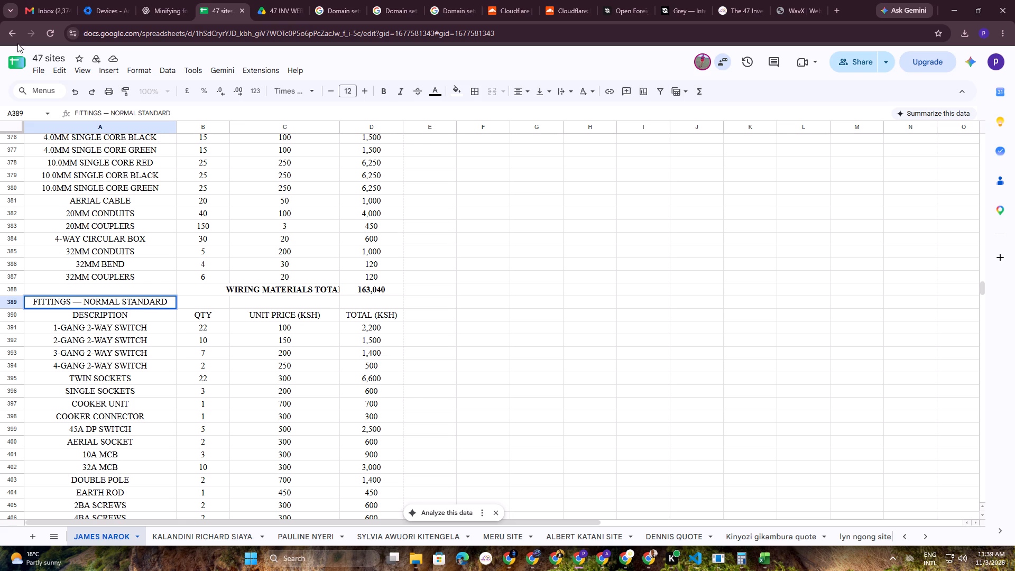
pyautogui.click(85, 304)
pyautogui.press('BackSpace')
pyautogui.press('BackSpace')
pyautogui.press('space')
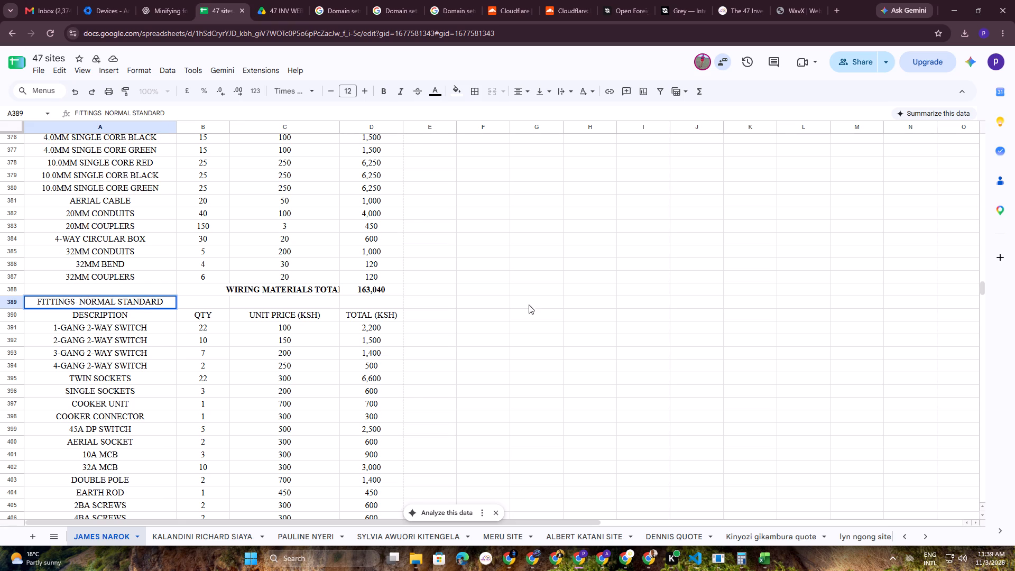
pyautogui.click(561, 302)
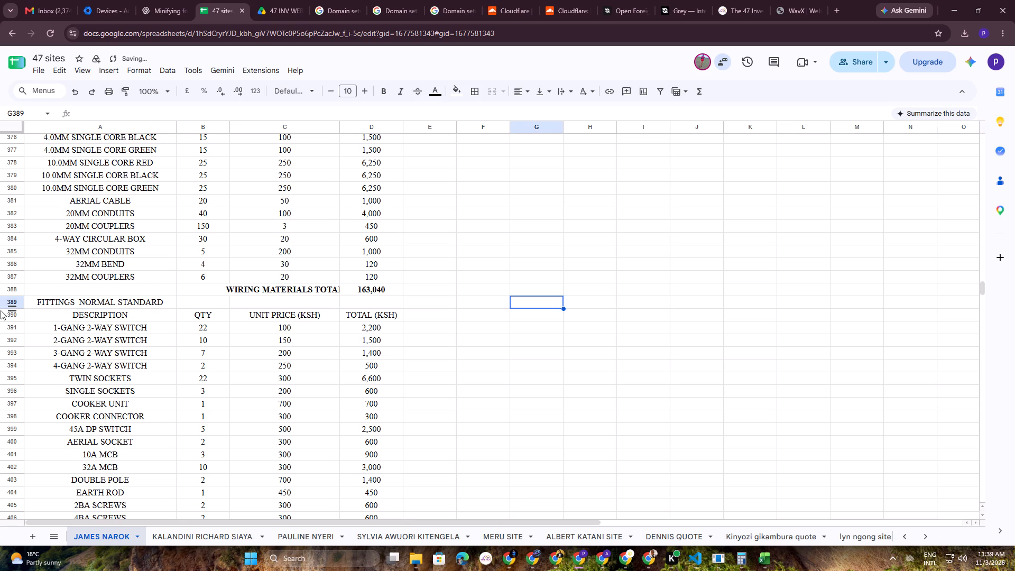
# Insert one blank row above the FITTINGS NORMAL STANDARD heading in row 389.
pyautogui.click(8, 301)
pyautogui.rightClick(8, 301)
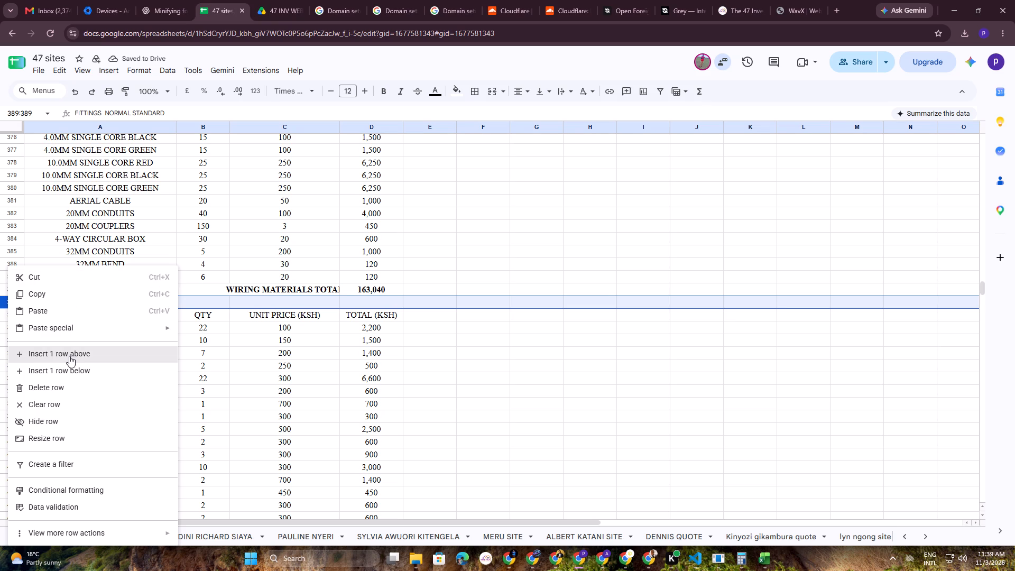
pyautogui.click(69, 352)
pyautogui.click(430, 357)
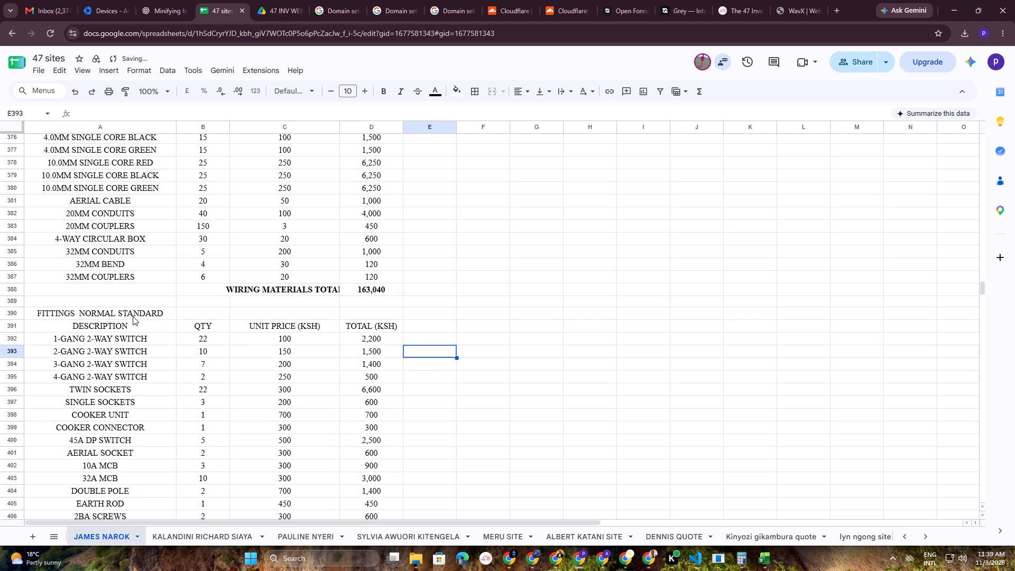
# Make the FITTINGS NORMAL STANDARD heading in A390 bold and fill it with red.
pyautogui.click(134, 314)
pyautogui.click(383, 88)
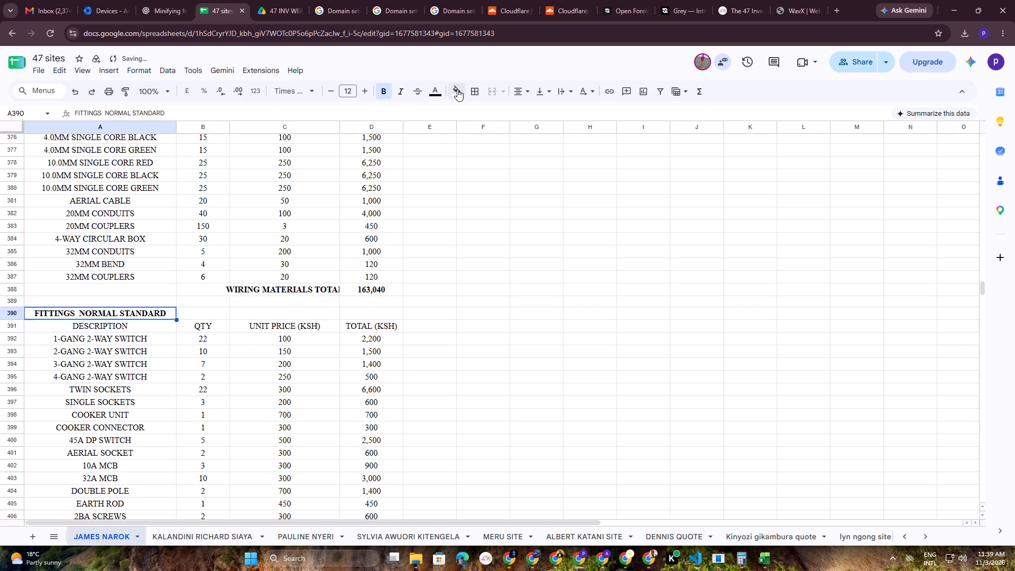
pyautogui.click(457, 90)
pyautogui.click(470, 138)
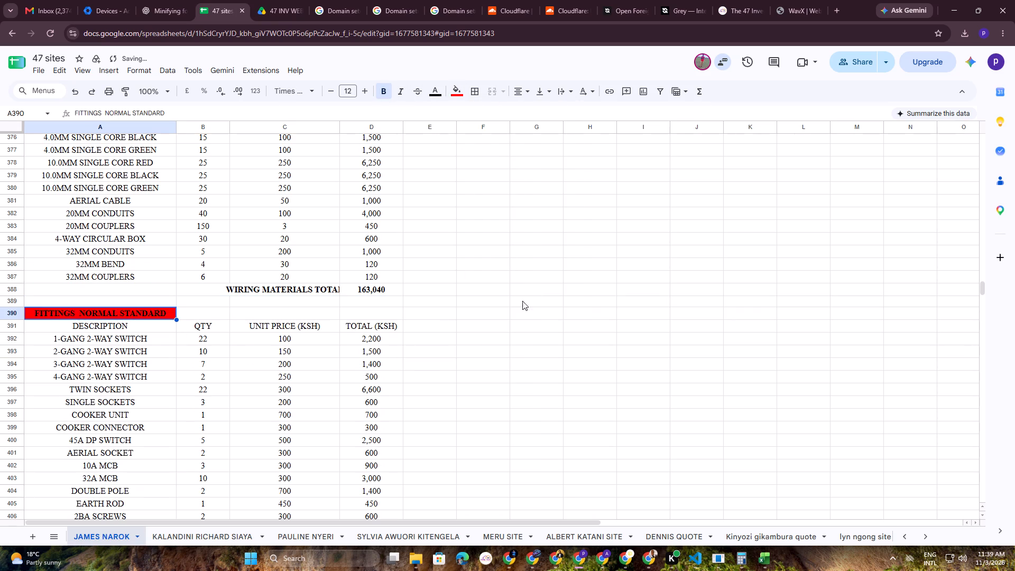
pyautogui.click(527, 335)
# Fill the fittings table's column headings in A391:D391 with yellow and make them bold.
pyautogui.moveTo(45, 326); pyautogui.dragTo(326, 320)
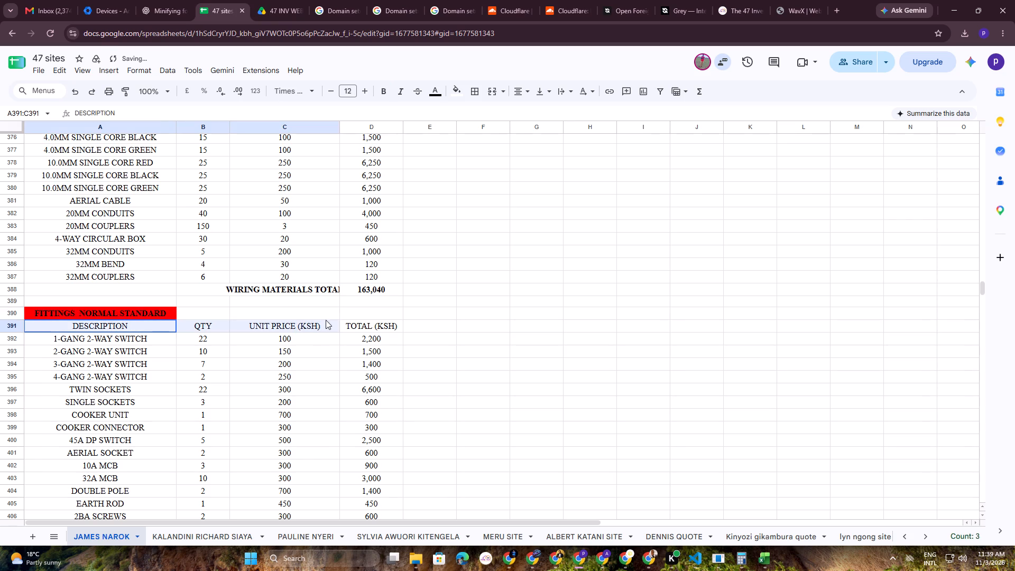
pyautogui.moveTo(326, 320); pyautogui.dragTo(360, 323)
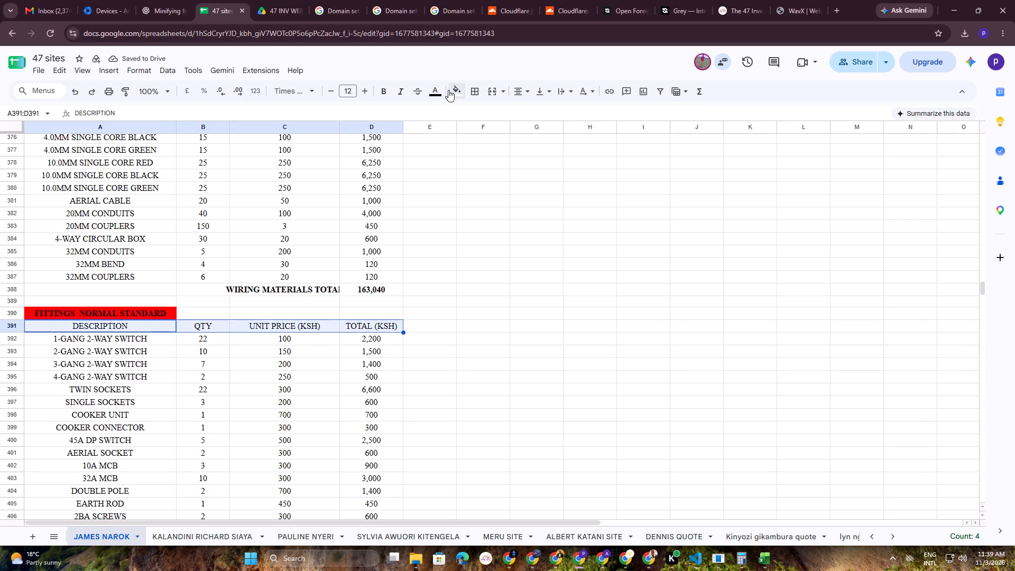
pyautogui.click(456, 89)
pyautogui.click(495, 142)
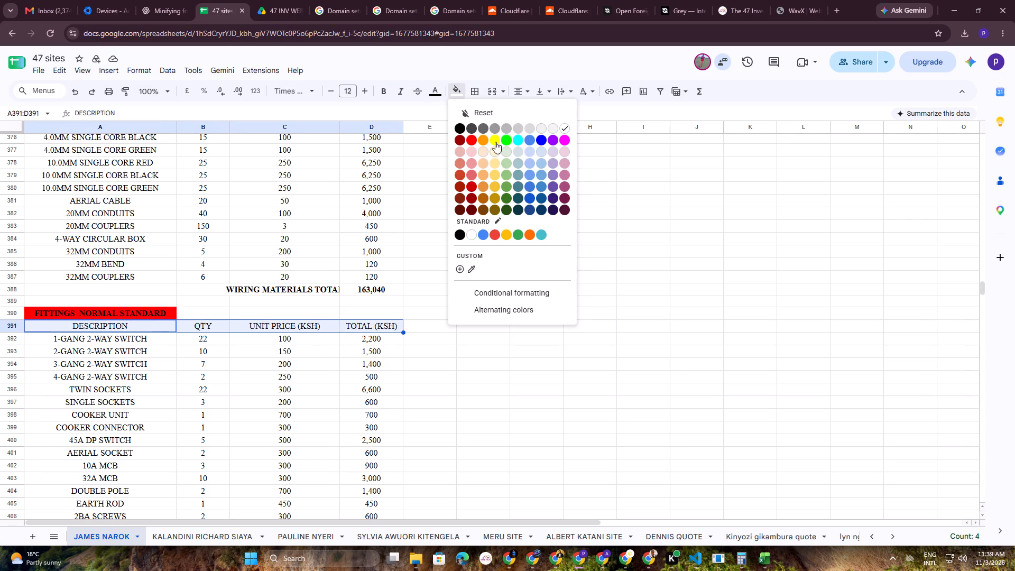
pyautogui.click(384, 93)
pyautogui.click(704, 335)
# Move the ELECTRICAL WORKS COST SUMMARY block from A410:B416 to the range starting at C412.
pyautogui.scroll(-2, 516, 426)
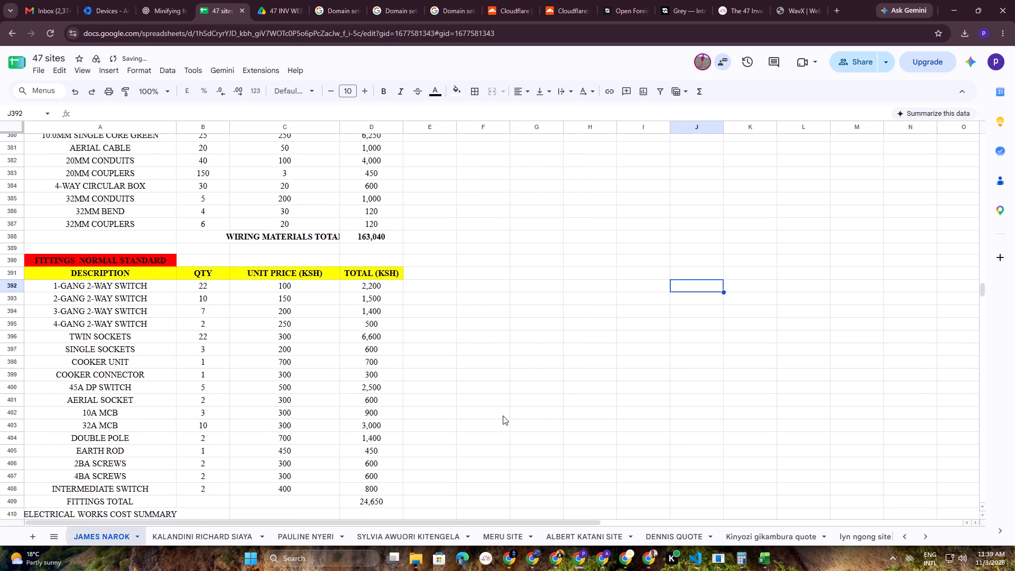
pyautogui.scroll(-2, 503, 416)
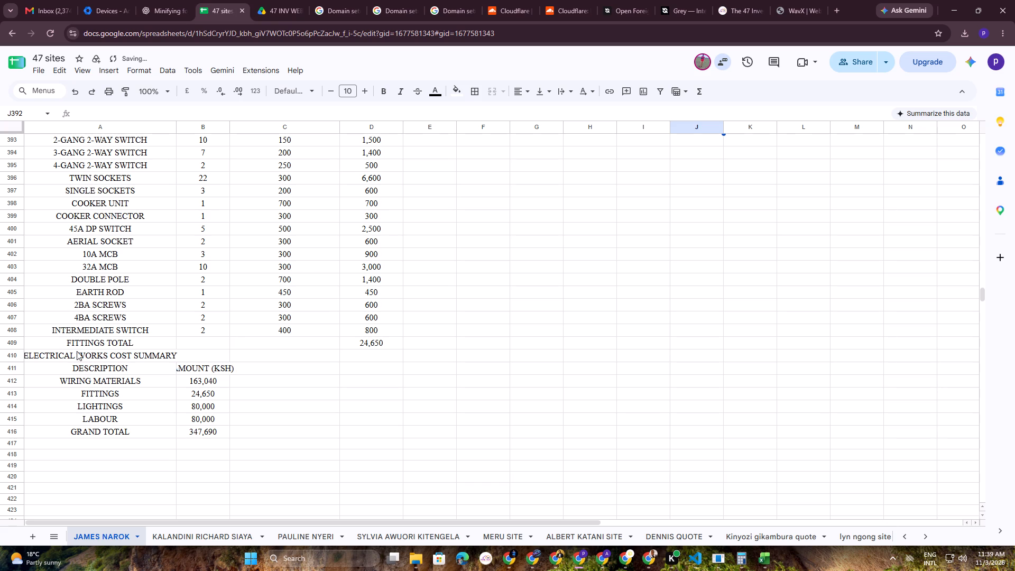
pyautogui.moveTo(70, 353); pyautogui.dragTo(120, 370)
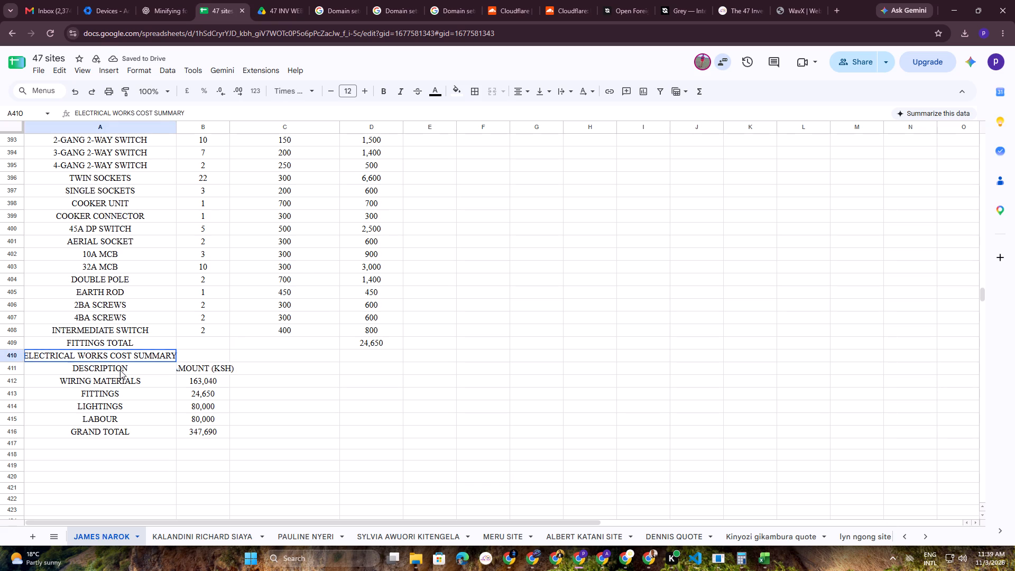
pyautogui.moveTo(120, 370); pyautogui.dragTo(215, 430)
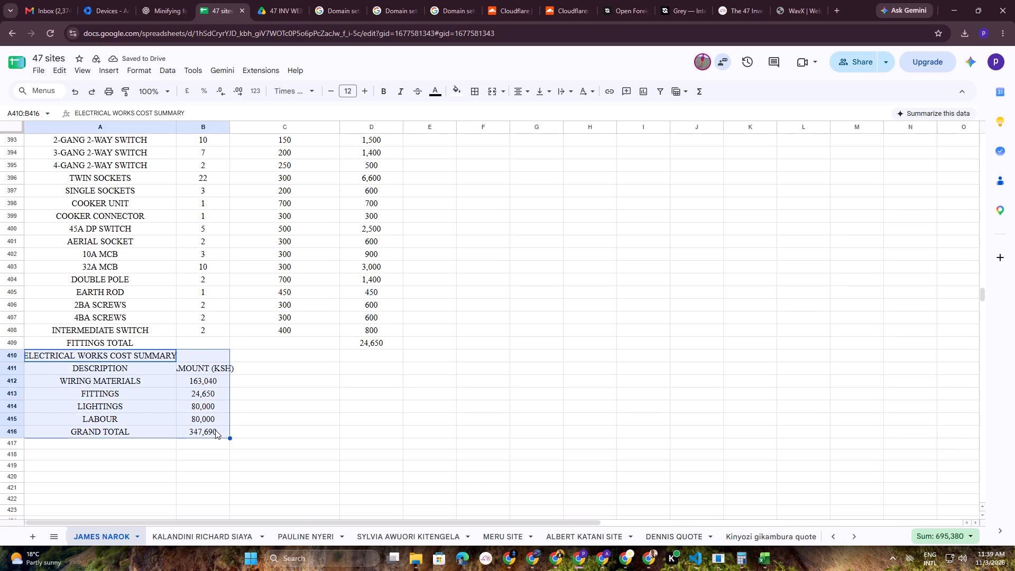
pyautogui.hotkey('ctrl', 'x')
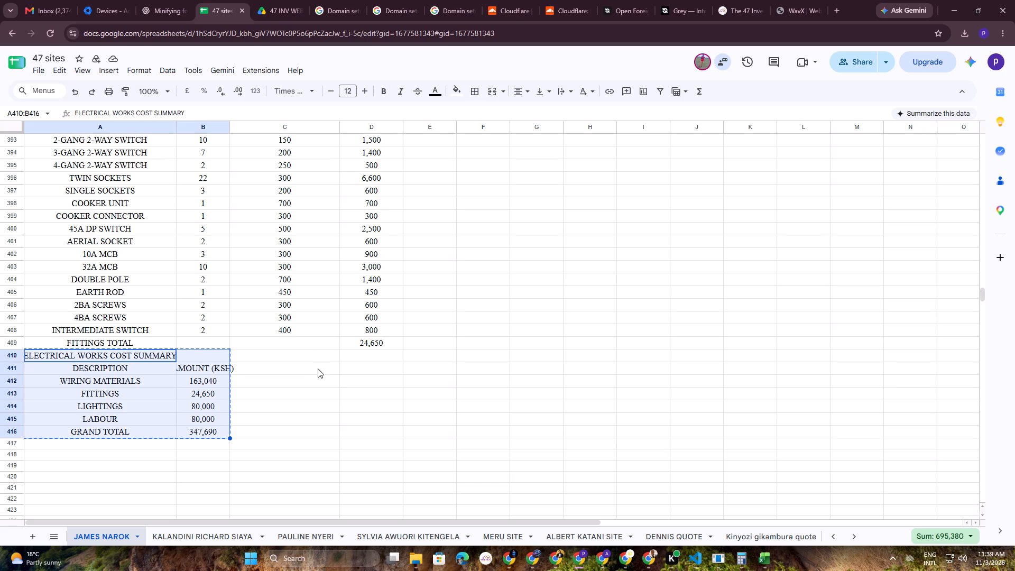
pyautogui.click(318, 380)
pyautogui.hotkey('ctrl', 'v')
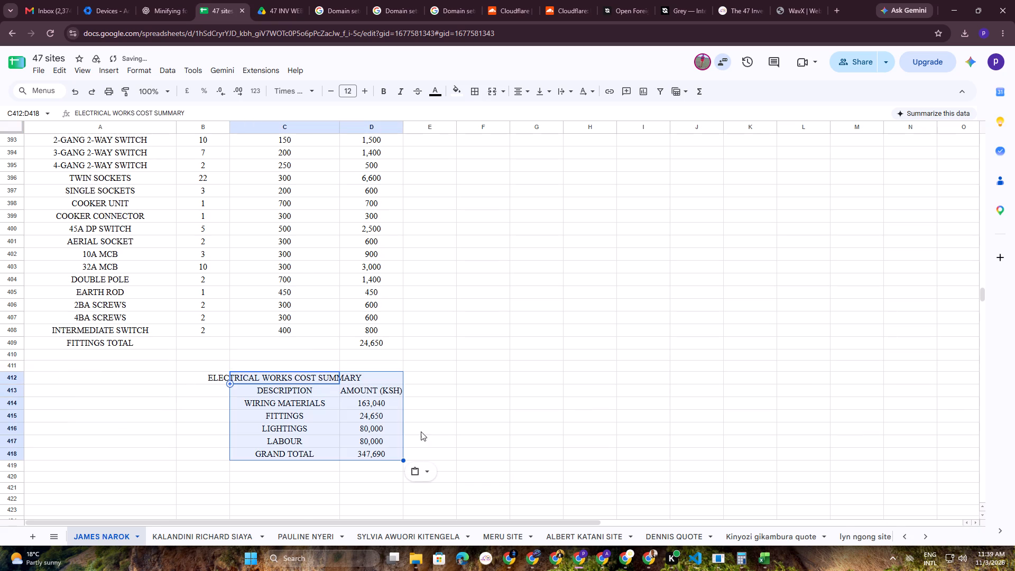
pyautogui.click(567, 452)
# Move the FITTINGS TOTAL label from A409 to C409, beside its amount.
pyautogui.scroll(2, 236, 350)
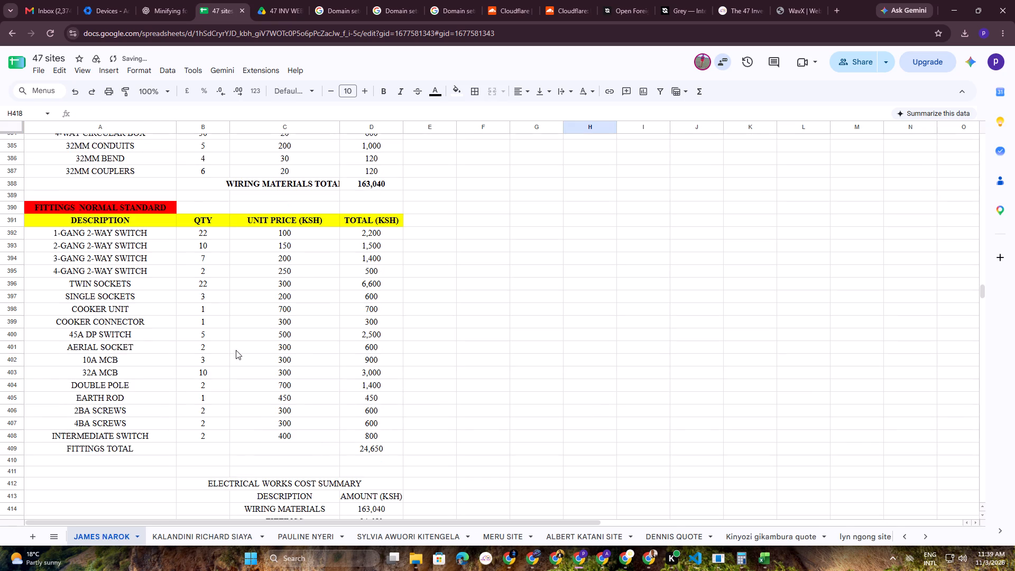
pyautogui.scroll(-1, 236, 350)
pyautogui.scroll(6, 236, 350)
pyautogui.scroll(-4, 237, 348)
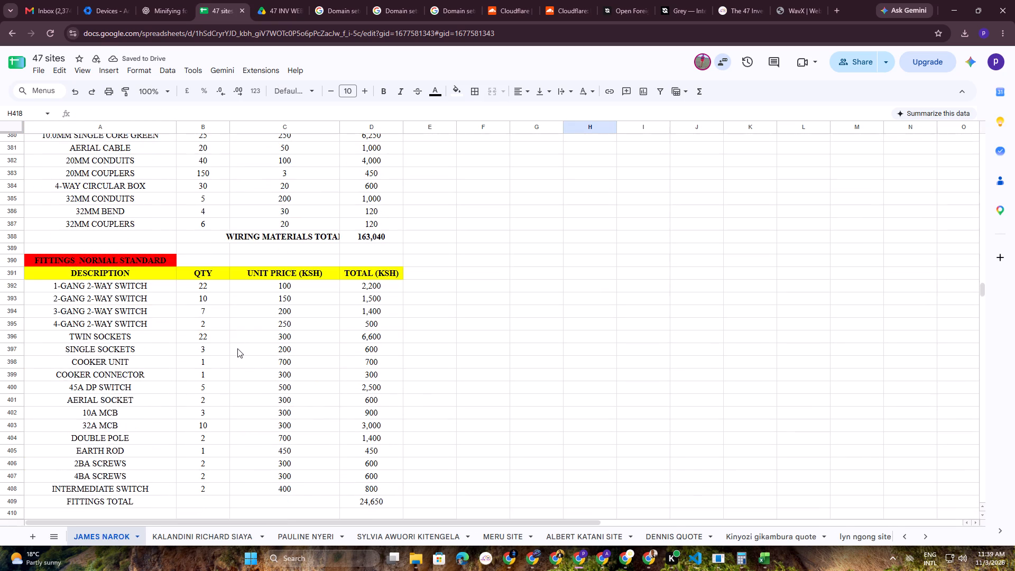
pyautogui.scroll(-1, 237, 348)
pyautogui.scroll(-1, 207, 398)
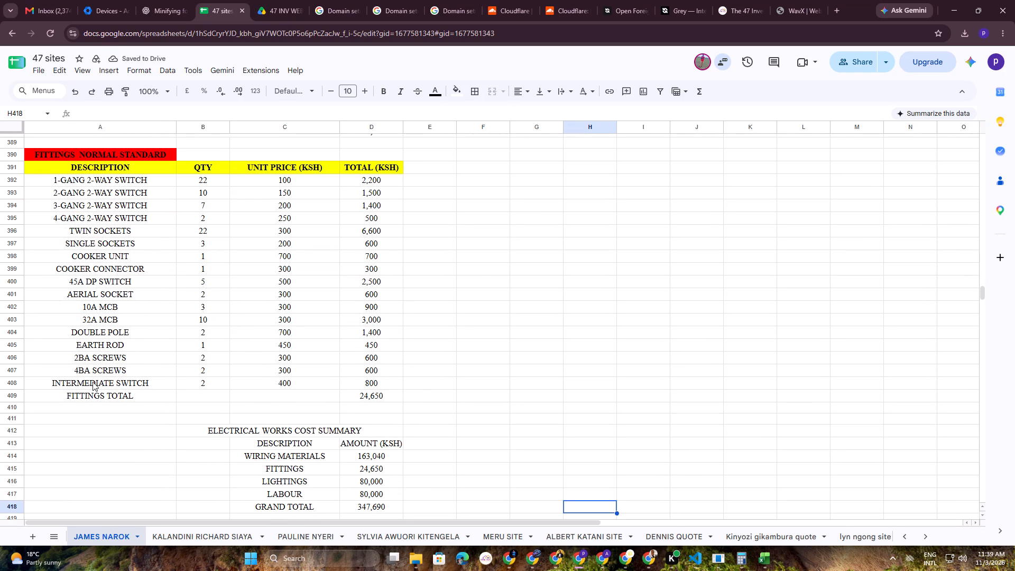
pyautogui.click(90, 395)
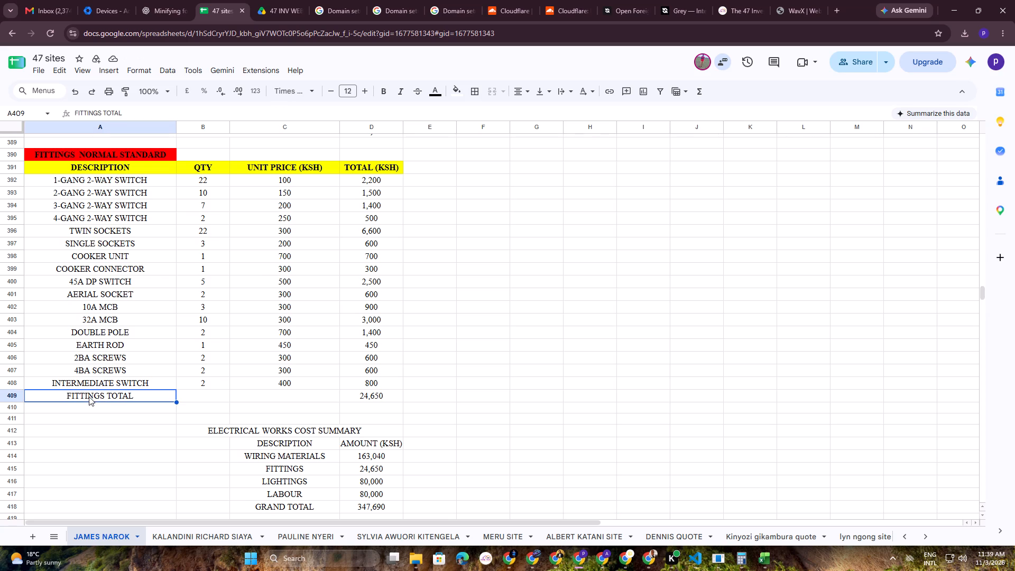
pyautogui.hotkey('ctrl', 'x')
pyautogui.click(258, 397)
pyautogui.hotkey('ctrl', 'v')
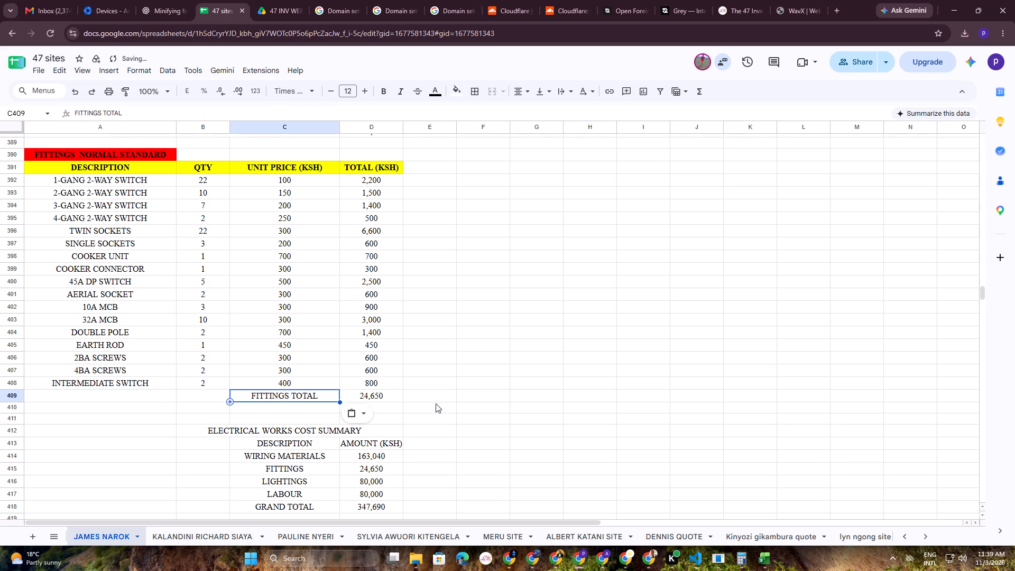
pyautogui.click(463, 400)
# Replace the fittings line total in D392 with the formula B392*C392 and fill it down to D408.
pyautogui.click(376, 181)
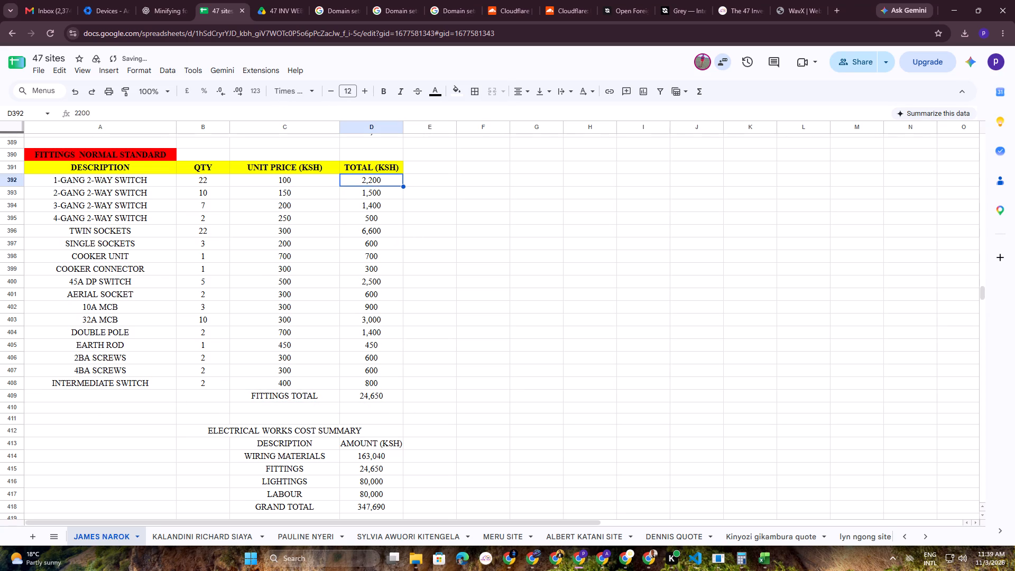
pyautogui.press('+')
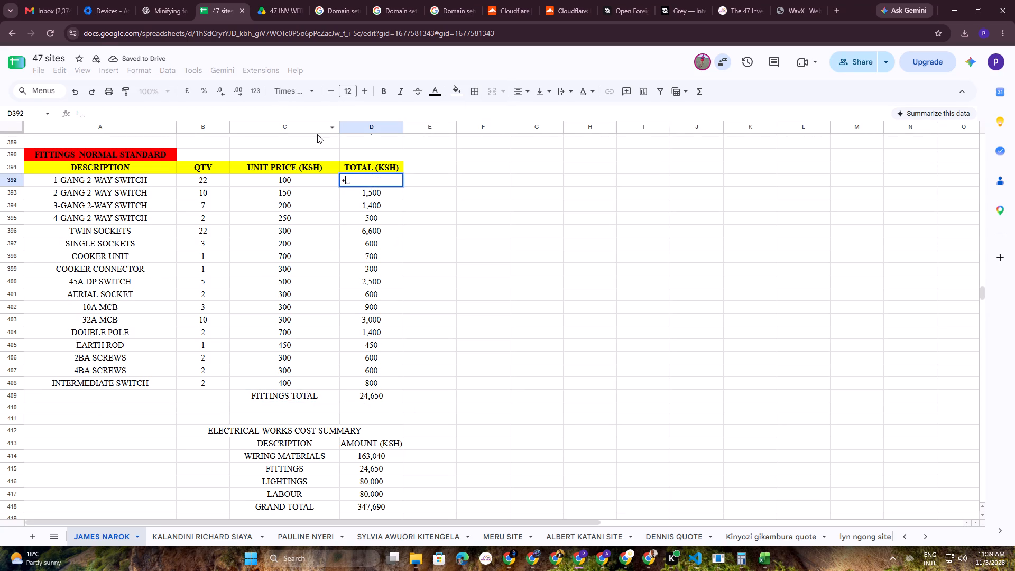
pyautogui.click(202, 178)
pyautogui.press('*')
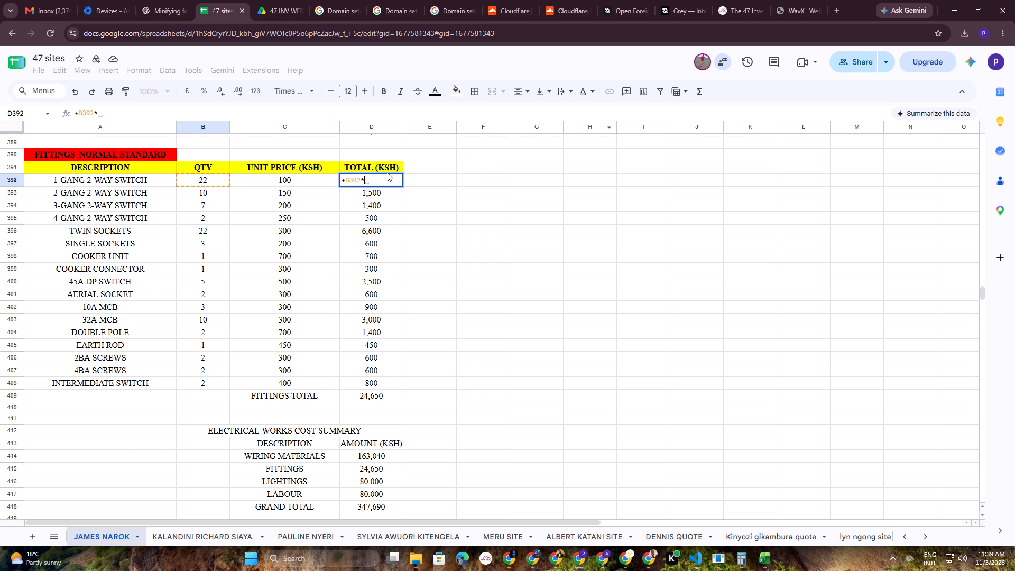
pyautogui.click(286, 183)
pyautogui.press('Return')
pyautogui.click(487, 202)
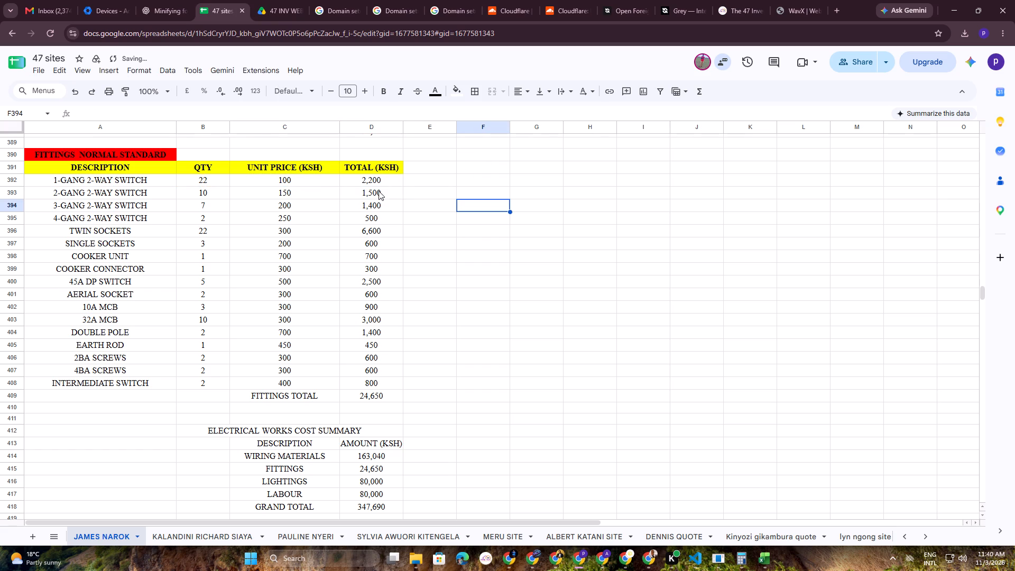
pyautogui.click(382, 177)
pyautogui.moveTo(404, 185); pyautogui.dragTo(412, 351)
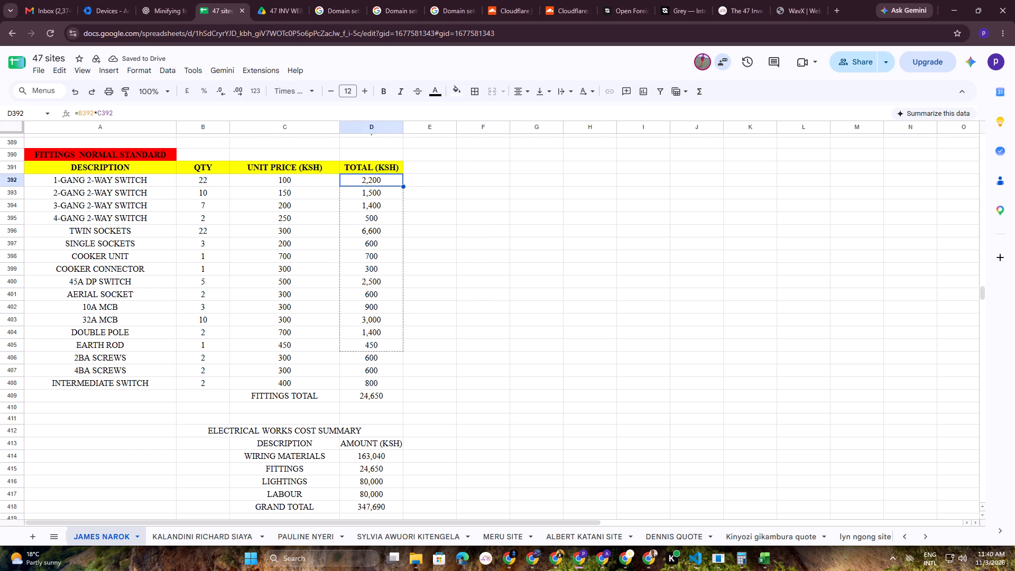
pyautogui.moveTo(412, 351); pyautogui.dragTo(390, 379)
pyautogui.moveTo(467, 368); pyautogui.dragTo(462, 369)
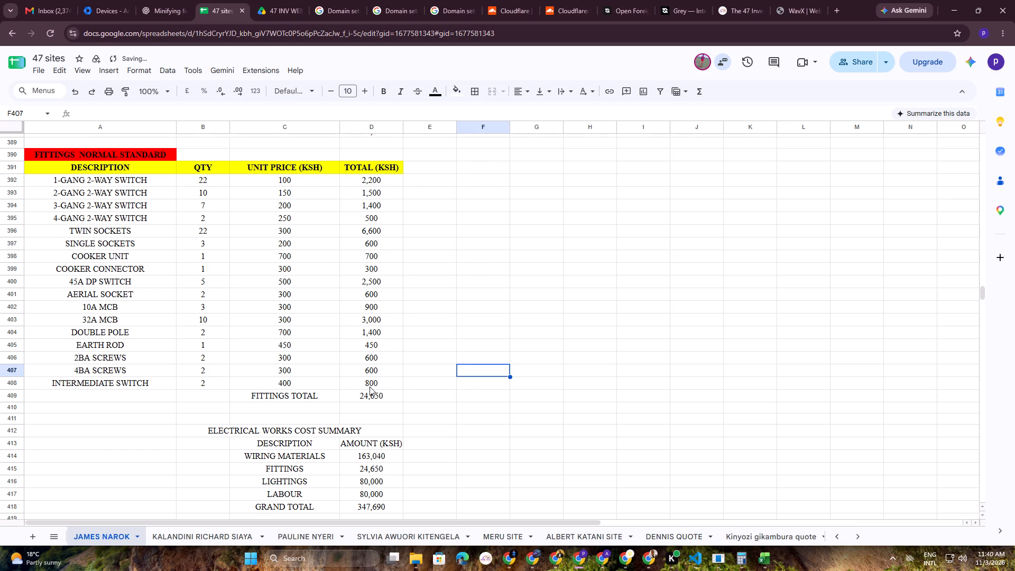
# Replace the fittings total in D409 with the formula SUM(D392:D408).
pyautogui.click(368, 393)
pyautogui.write('+SUM(')
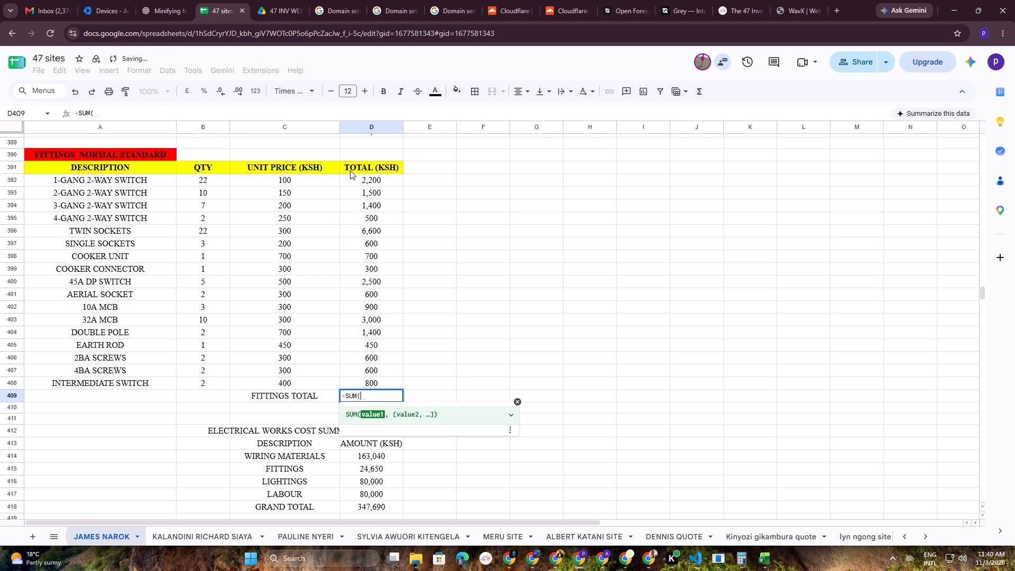
pyautogui.moveTo(352, 177); pyautogui.dragTo(374, 382)
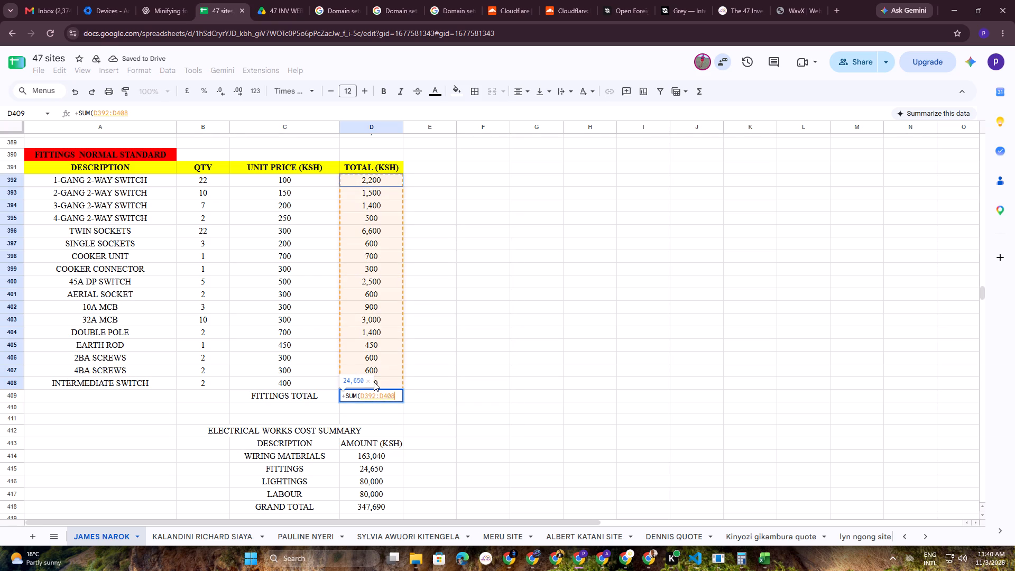
pyautogui.moveTo(374, 382); pyautogui.dragTo(375, 380)
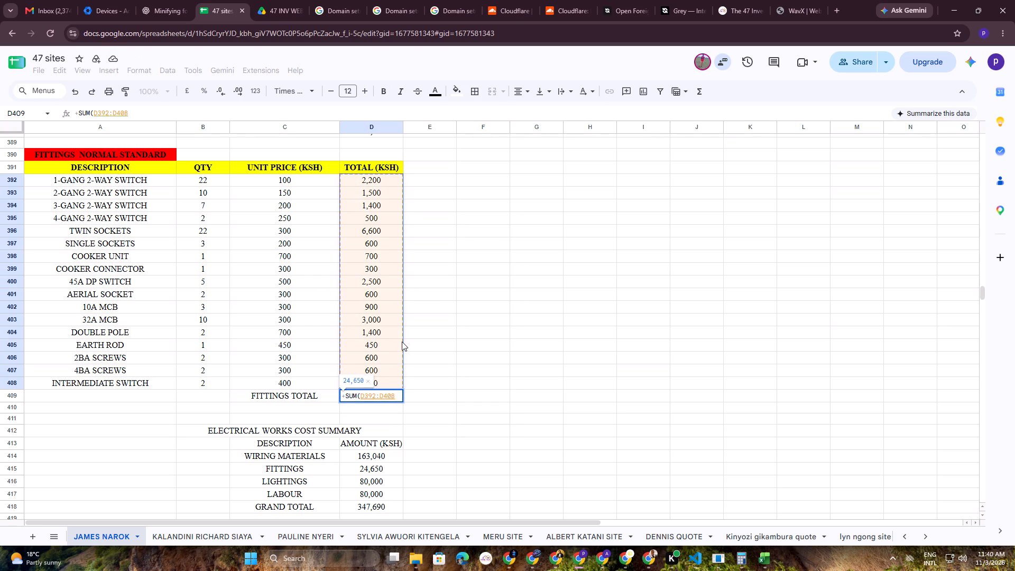
pyautogui.hotkey('shift', ')')
pyautogui.press('Return')
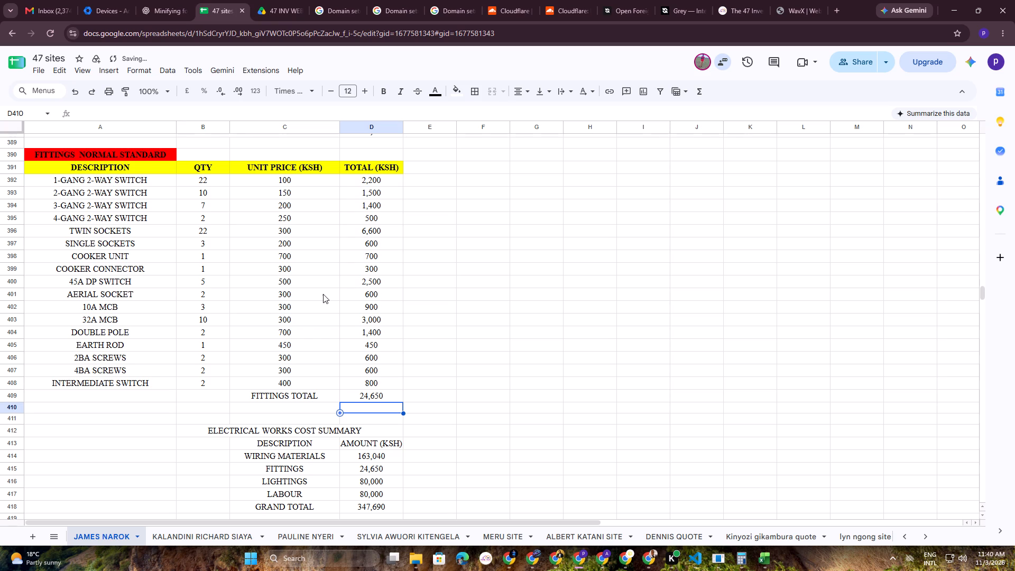
# Make the FITTINGS TOTAL label and its amount in C409:D409 bold.
pyautogui.moveTo(257, 396); pyautogui.dragTo(377, 400)
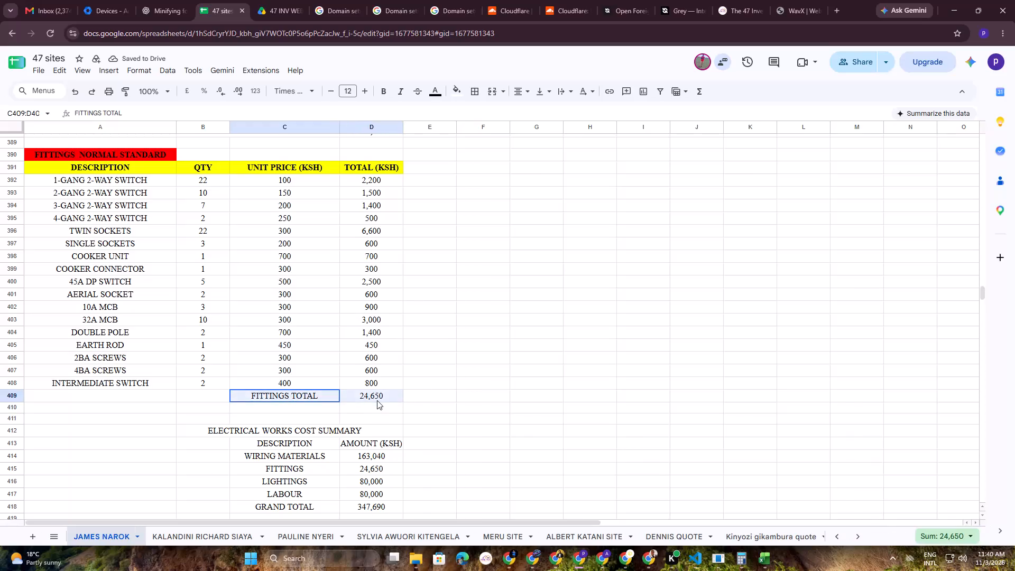
pyautogui.moveTo(377, 400); pyautogui.dragTo(377, 399)
pyautogui.click(380, 95)
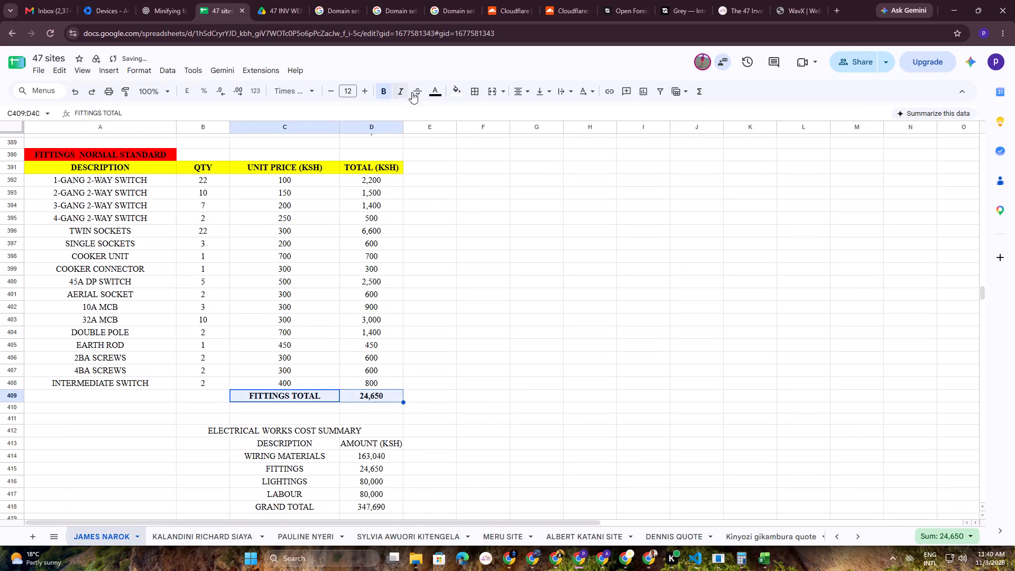
pyautogui.click(512, 369)
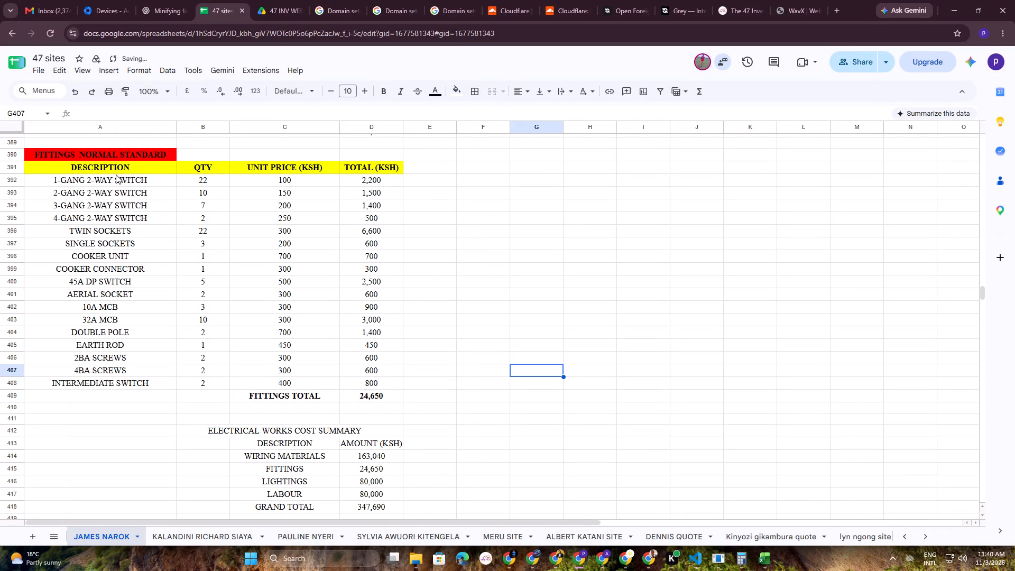
# Fill the wiring materials description cells A369:A388 with the same light reddish shade as the description column of the table above.
pyautogui.scroll(6, 147, 210)
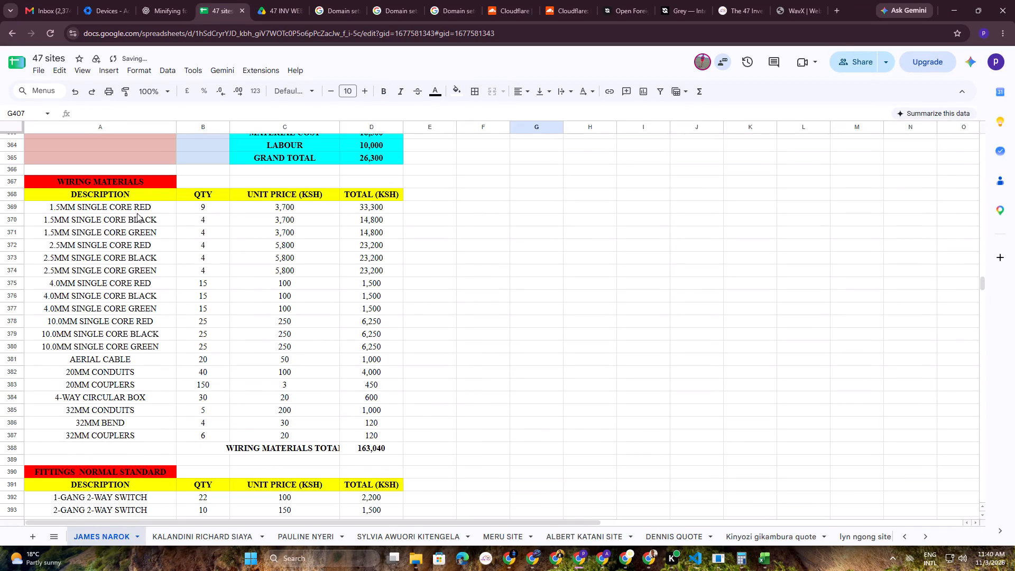
pyautogui.moveTo(140, 207); pyautogui.dragTo(141, 439)
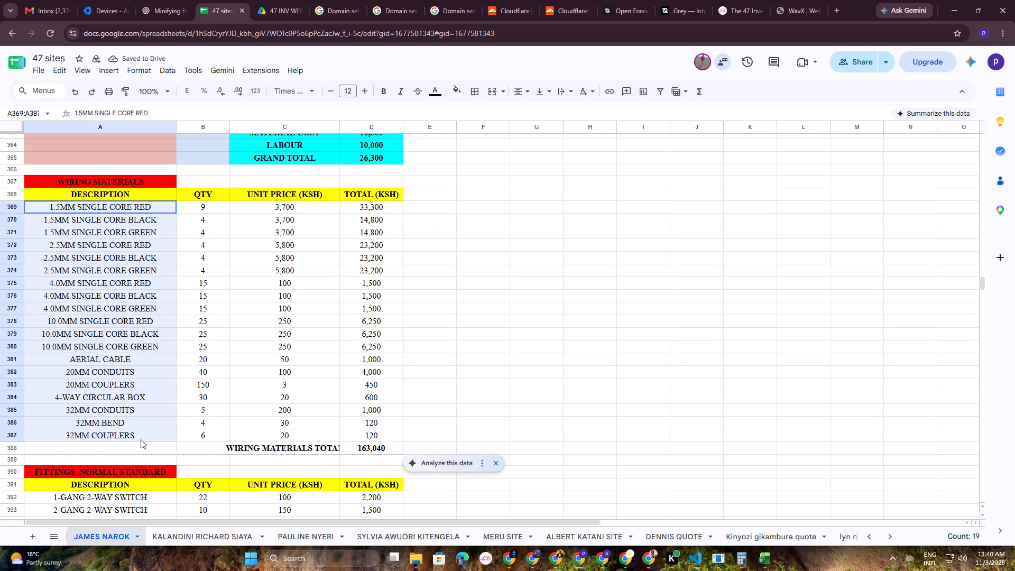
pyautogui.moveTo(141, 439); pyautogui.dragTo(141, 448)
pyautogui.click(459, 90)
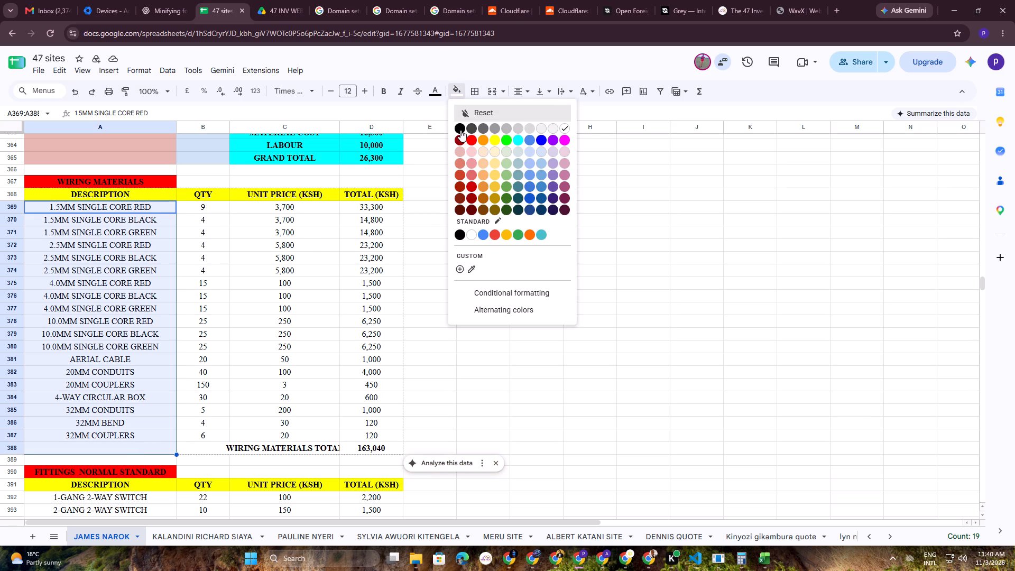
pyautogui.click(472, 151)
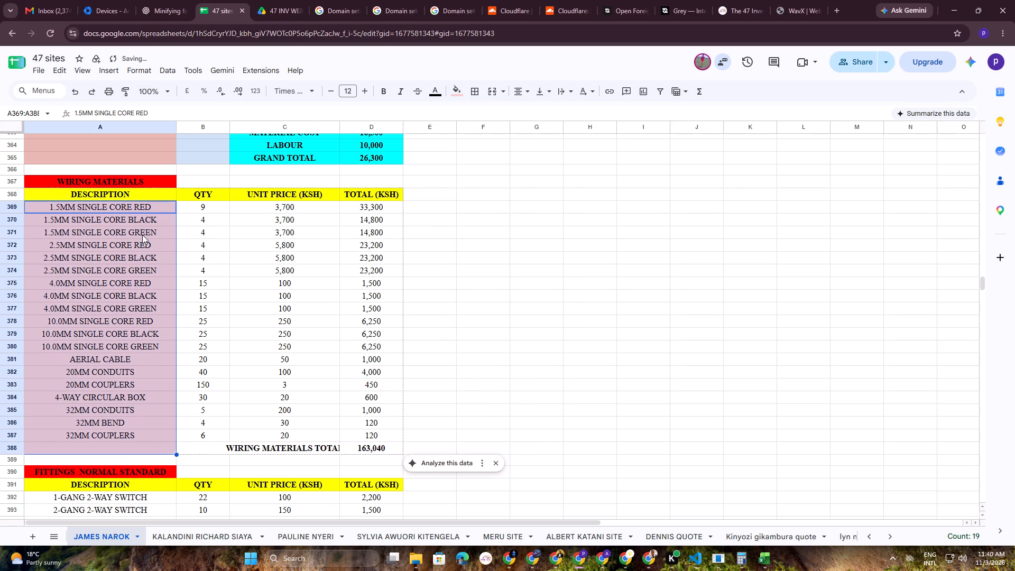
pyautogui.click(455, 95)
pyautogui.click(460, 147)
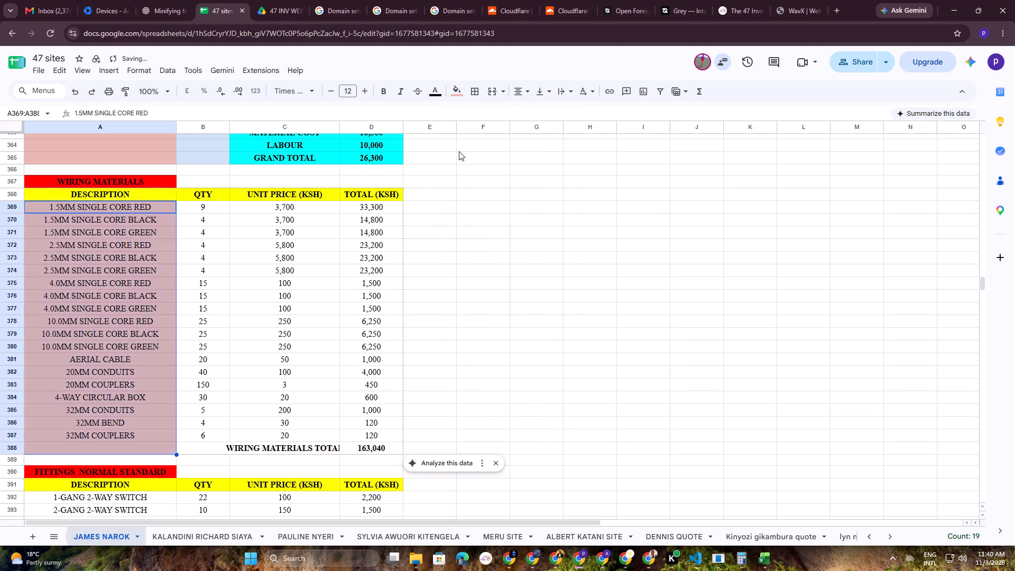
# Fill the wiring materials quantity and unit price cells B369:C388 with the light blue shade used in the table above.
pyautogui.moveTo(211, 205); pyautogui.dragTo(318, 416)
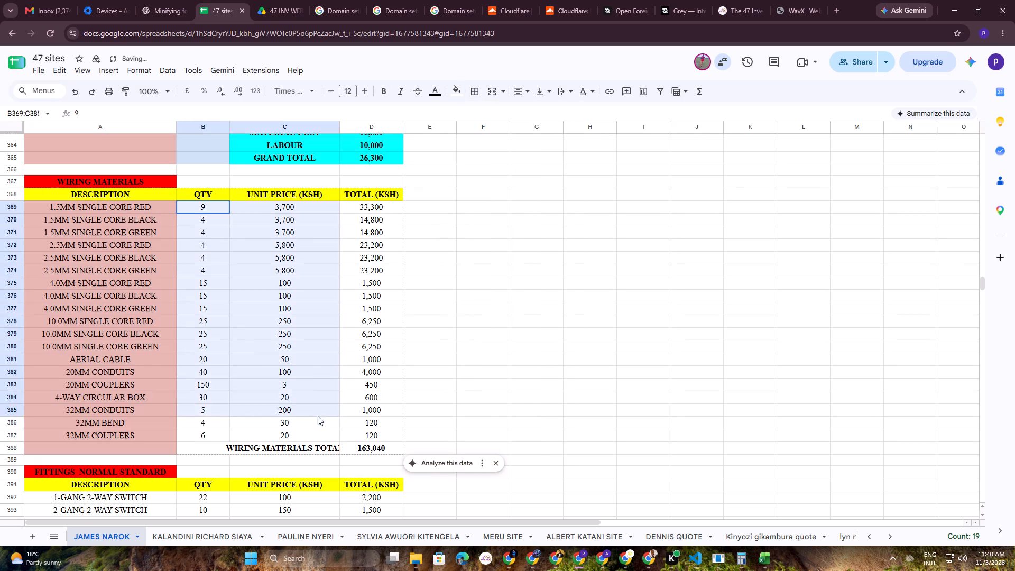
pyautogui.moveTo(318, 416); pyautogui.dragTo(317, 448)
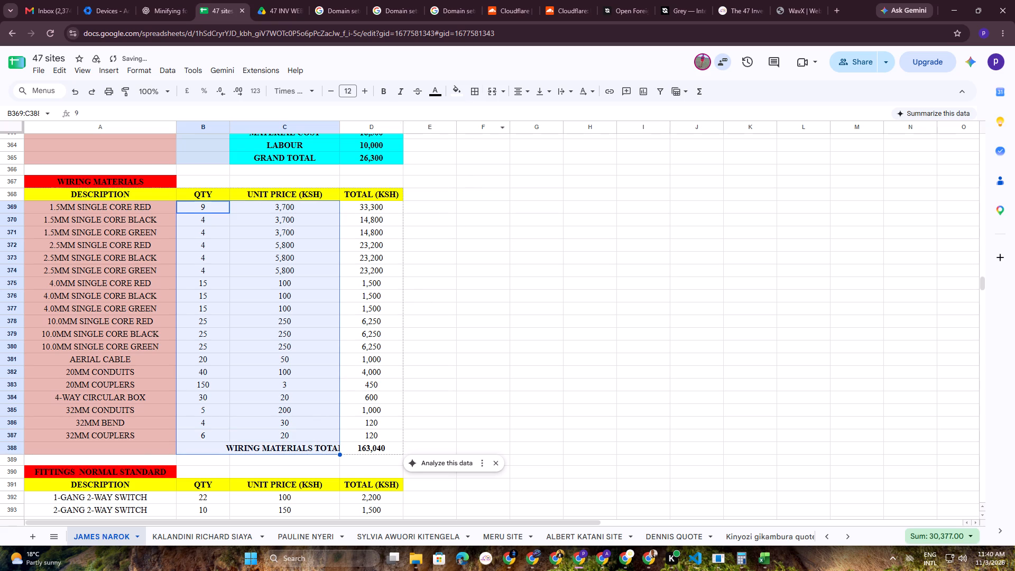
pyautogui.click(455, 86)
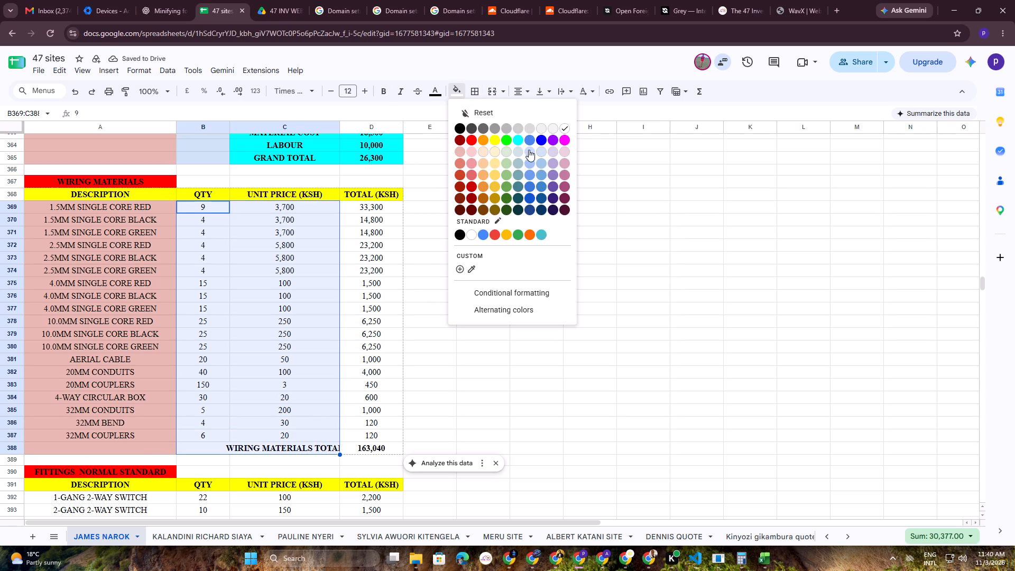
pyautogui.click(541, 155)
# Fill the wiring materials total column D369:D388 with the light golden yellow used in the table above.
pyautogui.moveTo(368, 207); pyautogui.dragTo(383, 366)
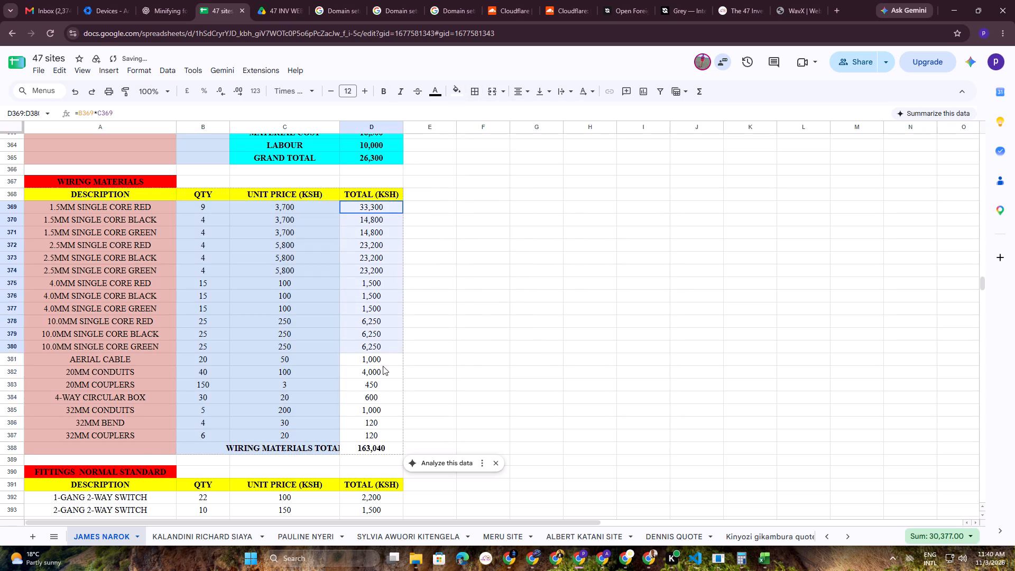
pyautogui.moveTo(383, 366); pyautogui.dragTo(368, 444)
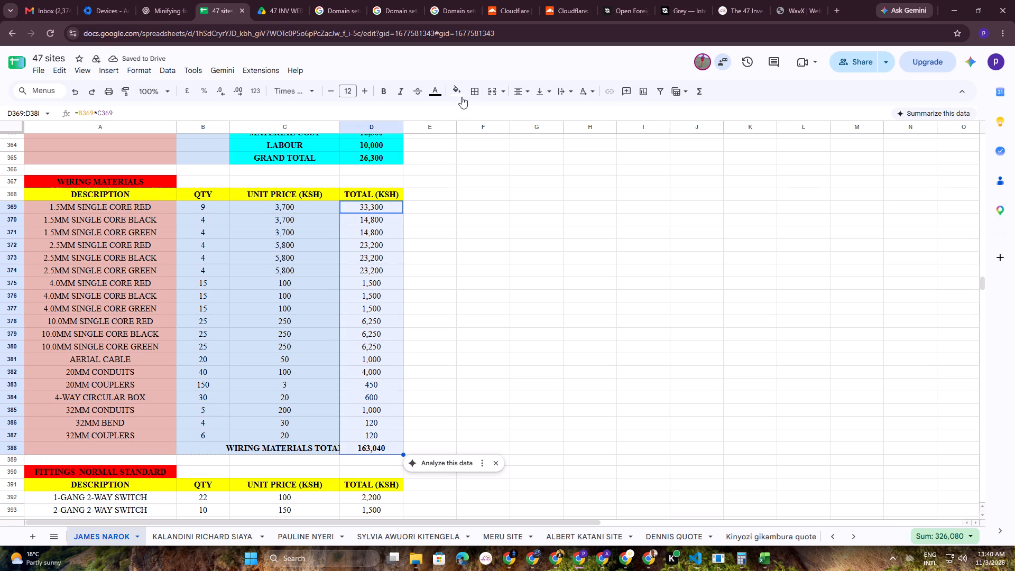
pyautogui.click(459, 93)
pyautogui.click(494, 175)
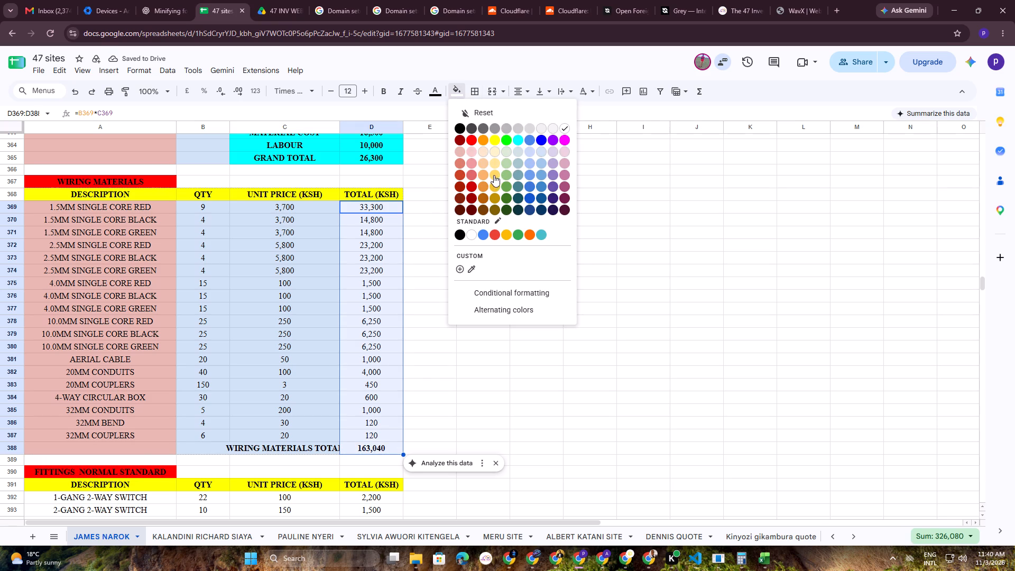
pyautogui.click(514, 290)
# Wrap the WIRING MATERIALS TOTAL label in C388 and vertically centre the total row cells C388:D388.
pyautogui.scroll(1, 254, 401)
pyautogui.scroll(-2, 256, 398)
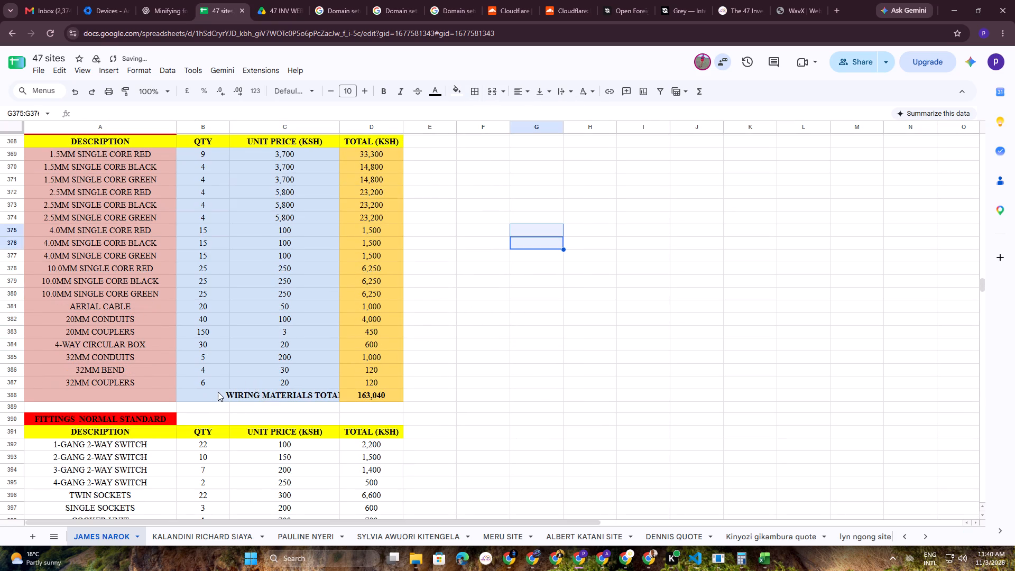
pyautogui.click(232, 395)
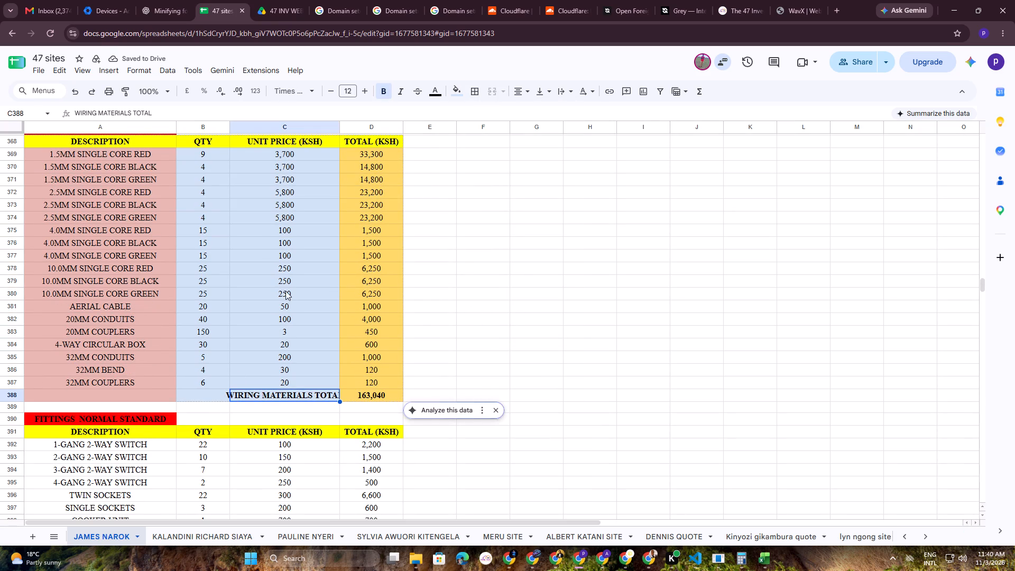
pyautogui.click(569, 89)
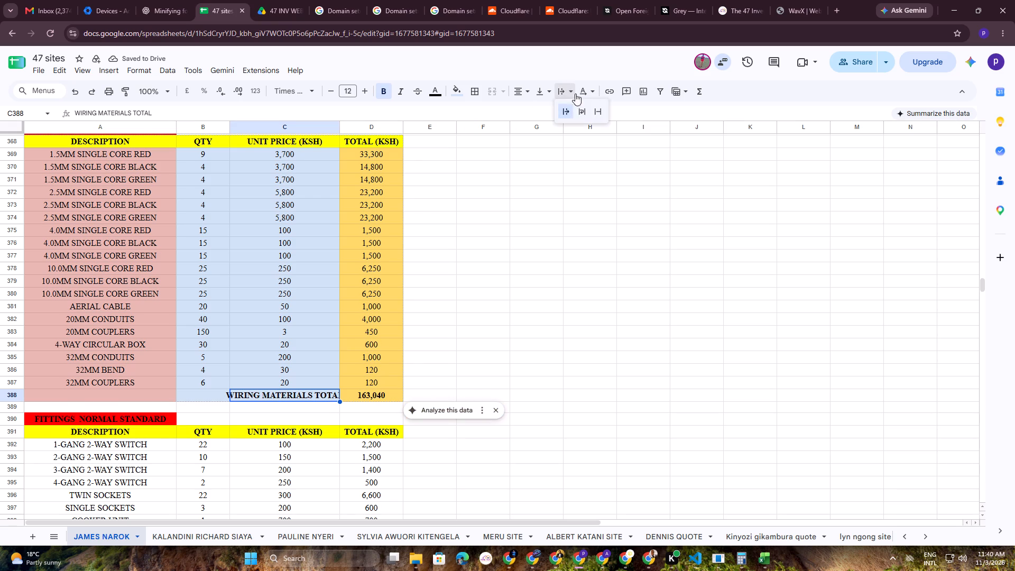
pyautogui.click(579, 110)
pyautogui.click(507, 382)
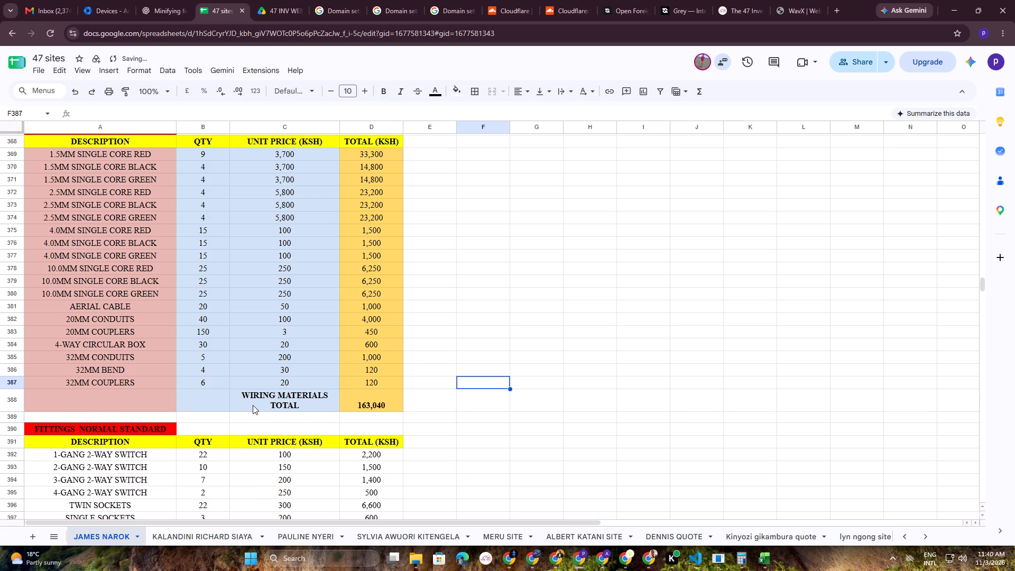
pyautogui.moveTo(253, 405); pyautogui.dragTo(400, 399)
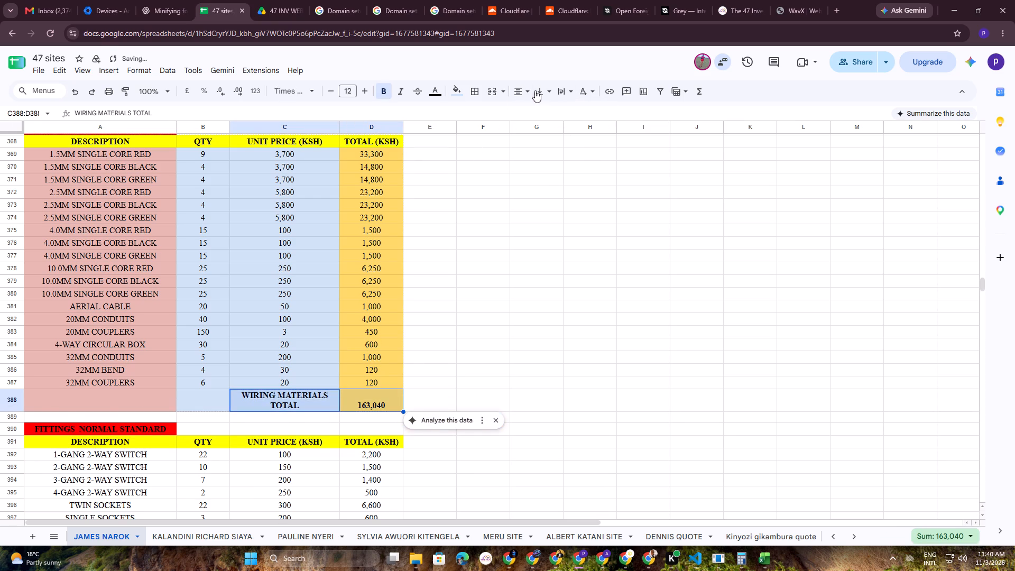
pyautogui.click(547, 88)
pyautogui.click(560, 108)
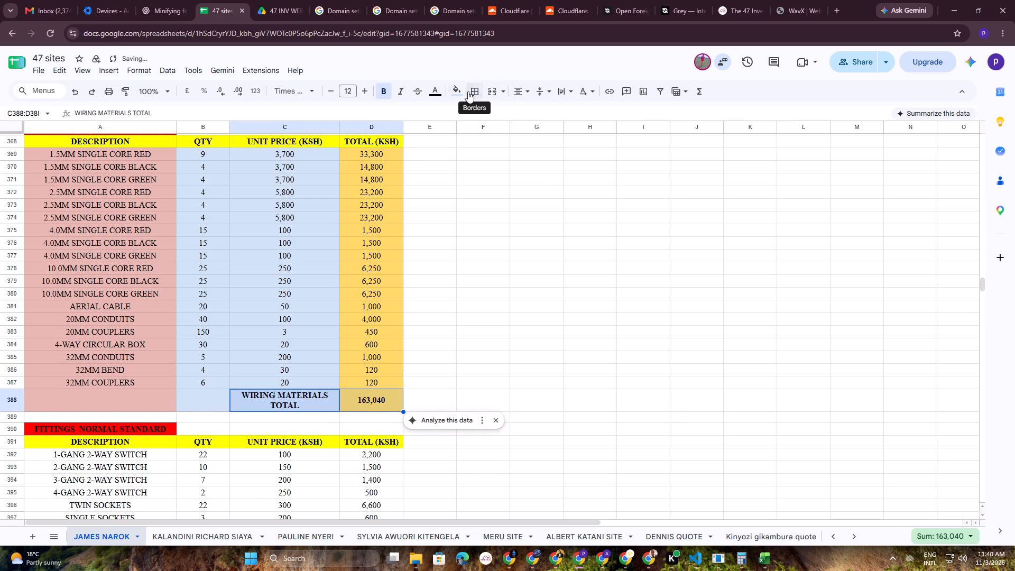
# Fill the WIRING MATERIALS TOTAL label and its amount in C388:D388 with cyan.
pyautogui.click(464, 91)
pyautogui.click(516, 138)
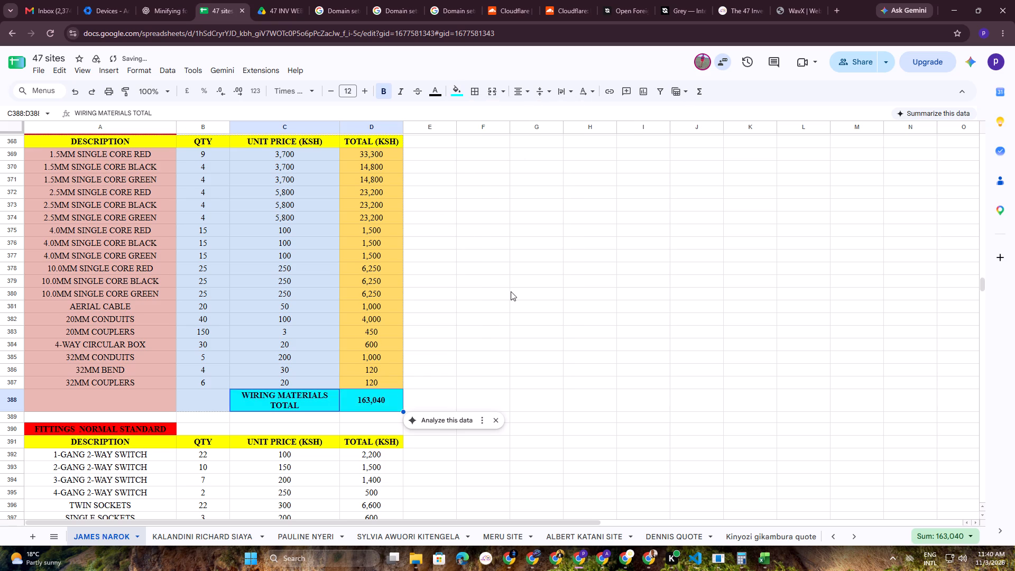
pyautogui.click(511, 291)
# Fill the fittings description cells A392:A409 with the same light reddish shade as the wiring materials description column.
pyautogui.scroll(3, 354, 338)
pyautogui.scroll(-1, 352, 335)
pyautogui.scroll(1, 352, 335)
pyautogui.scroll(-7, 352, 335)
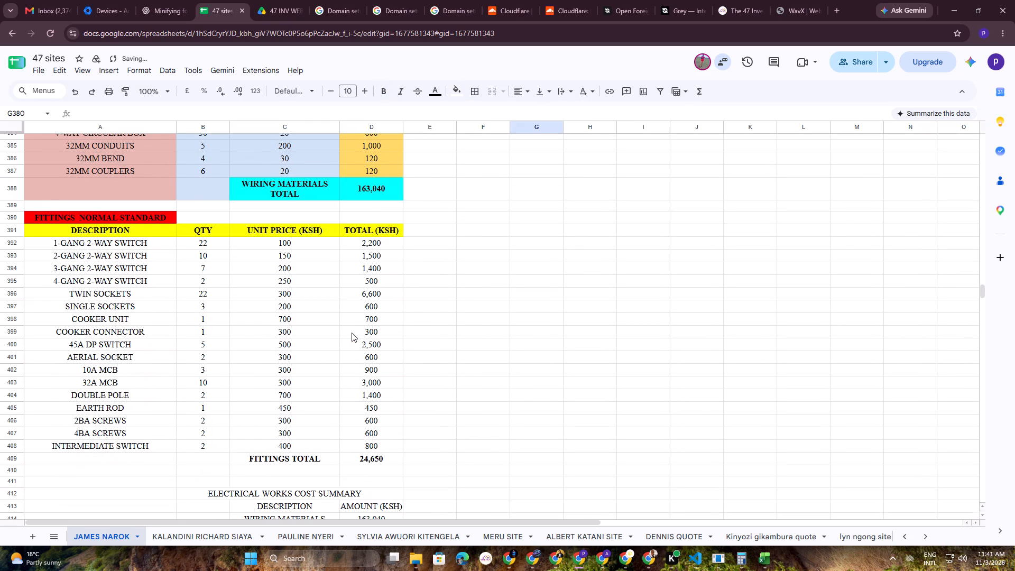
pyautogui.moveTo(130, 242); pyautogui.dragTo(144, 435)
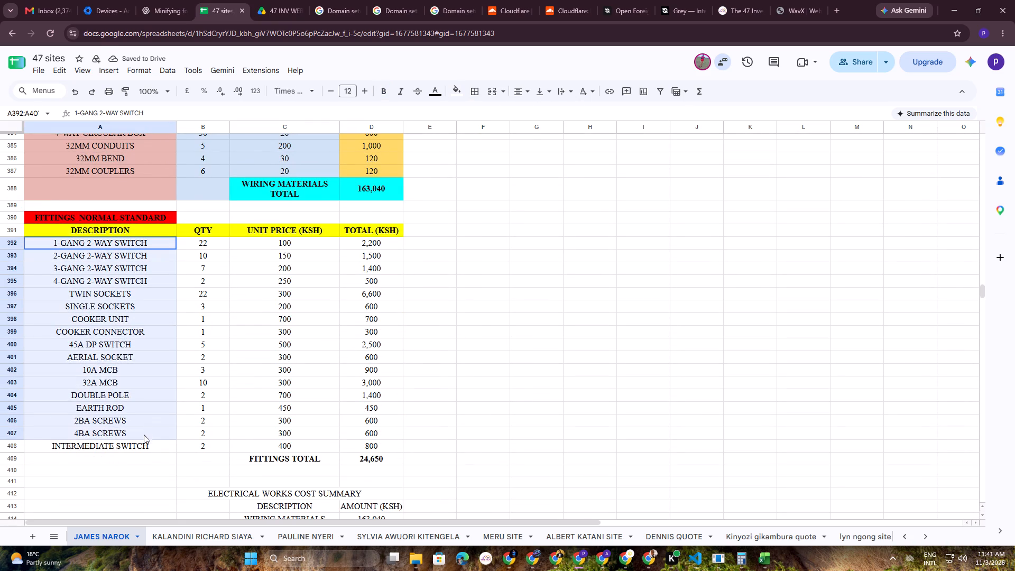
pyautogui.moveTo(144, 435); pyautogui.dragTo(142, 456)
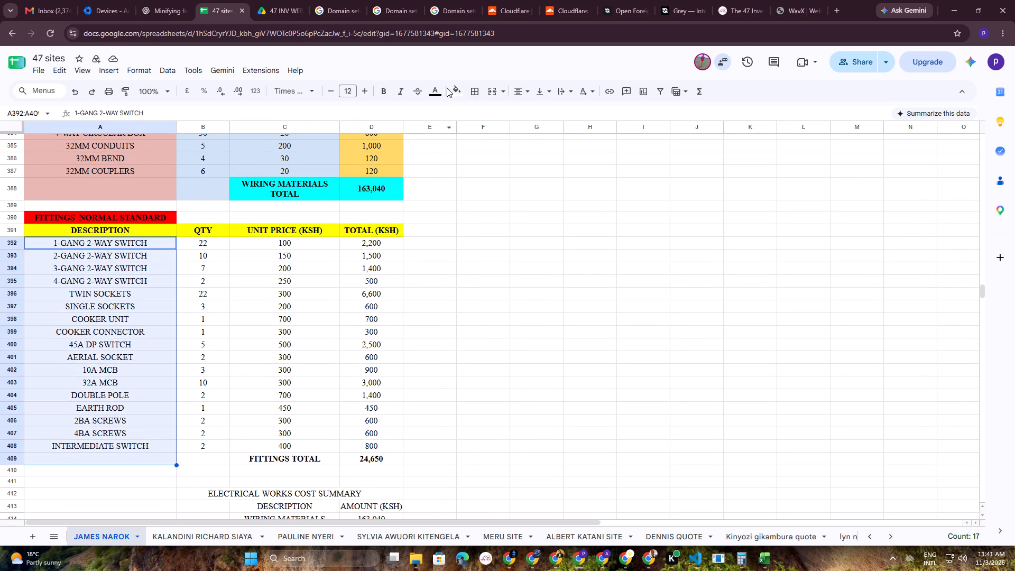
pyautogui.click(453, 86)
pyautogui.click(457, 151)
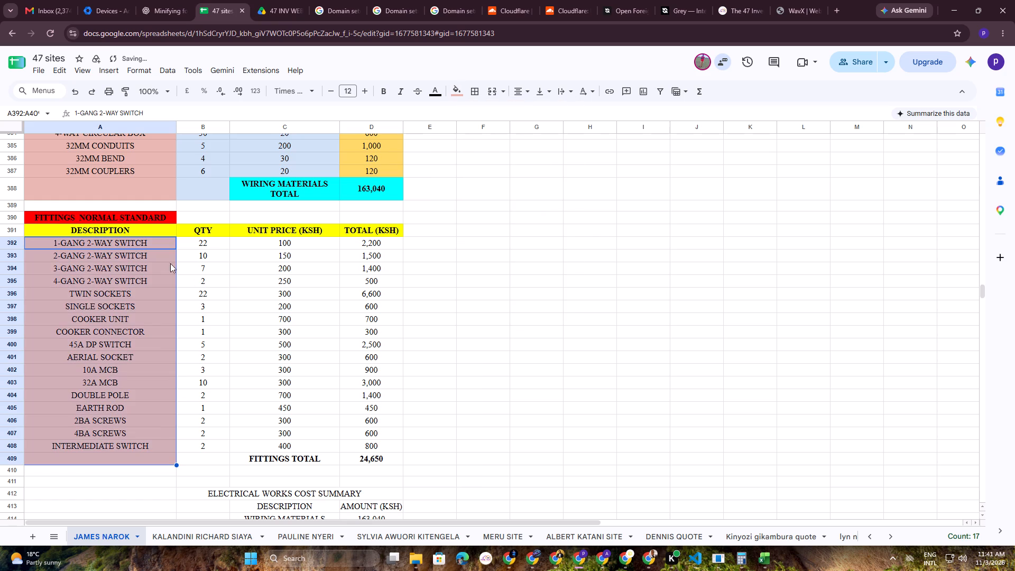
# Fill the fittings quantity and unit price cells B392:C409 with the same light blue as the wiring materials table.
pyautogui.moveTo(203, 245); pyautogui.dragTo(308, 471)
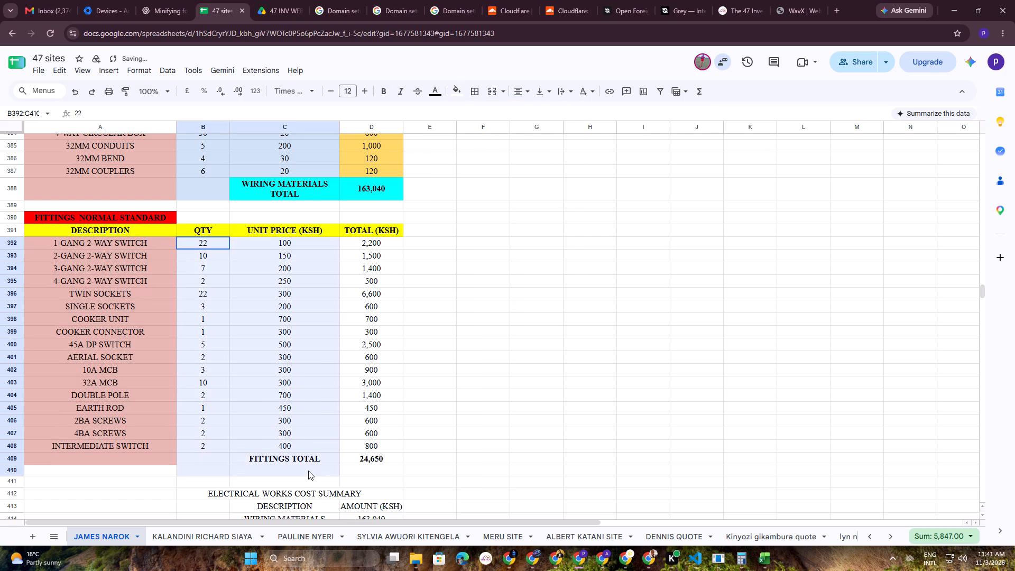
pyautogui.moveTo(308, 471); pyautogui.dragTo(308, 461)
pyautogui.click(456, 91)
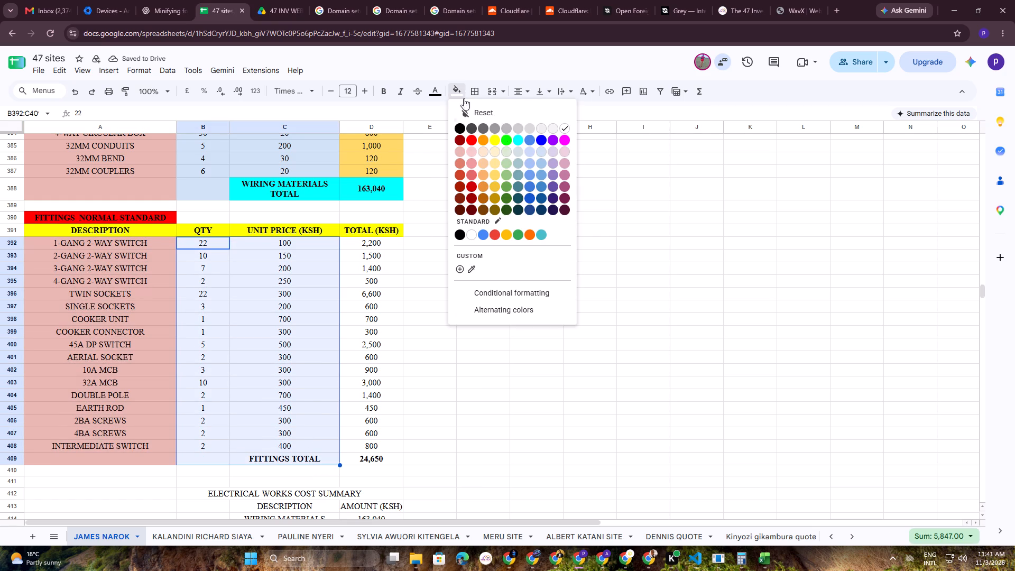
pyautogui.click(542, 153)
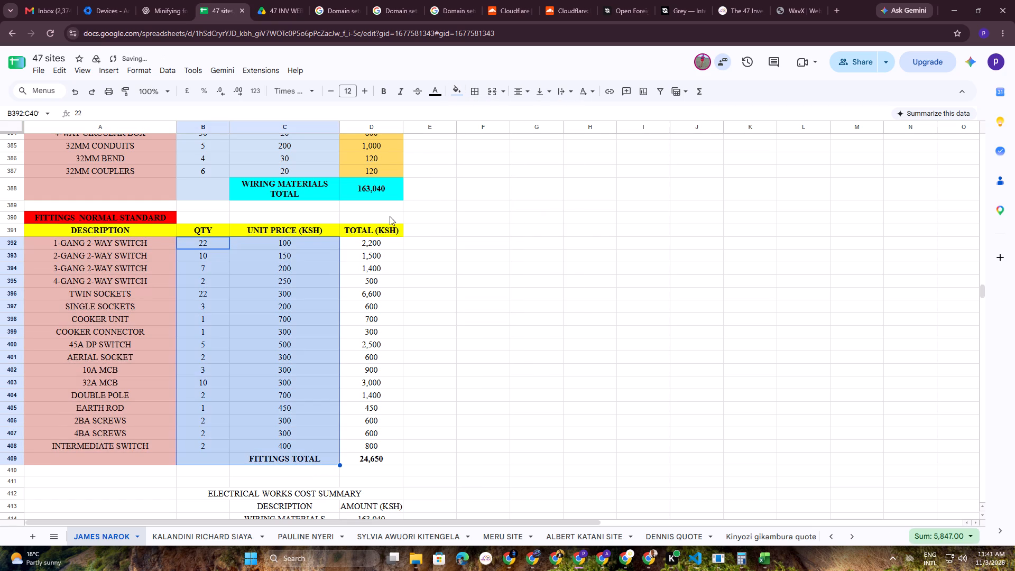
# Fill the fittings total column D392:D409 with the same light golden yellow as the wiring materials totals.
pyautogui.moveTo(378, 242); pyautogui.dragTo(368, 454)
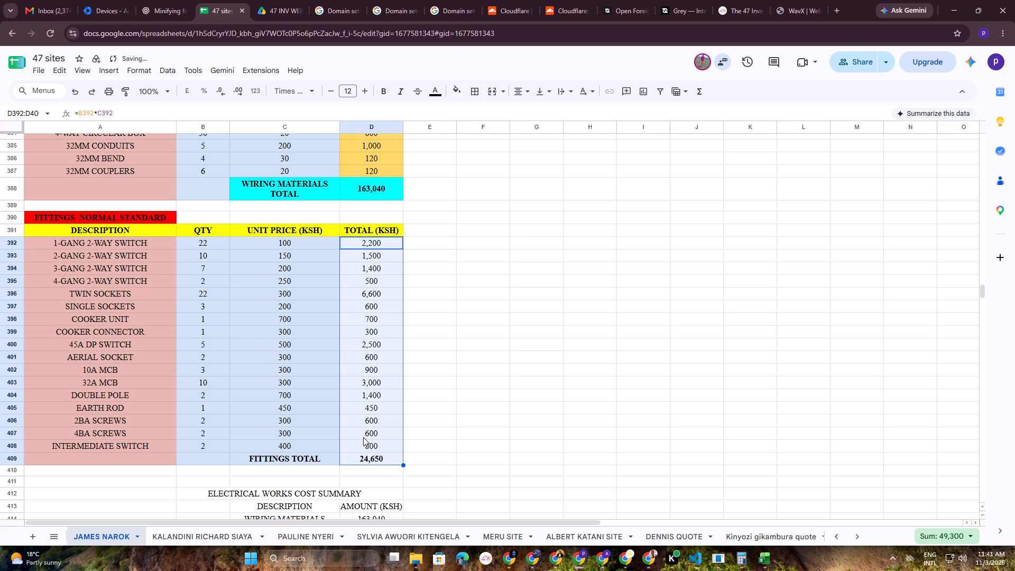
pyautogui.click(454, 96)
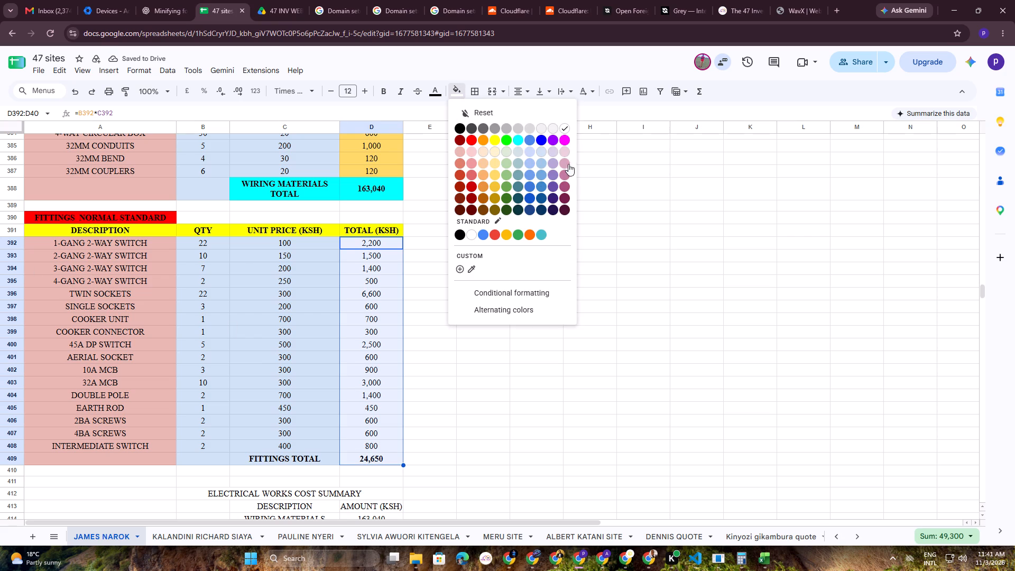
pyautogui.click(496, 175)
pyautogui.click(529, 378)
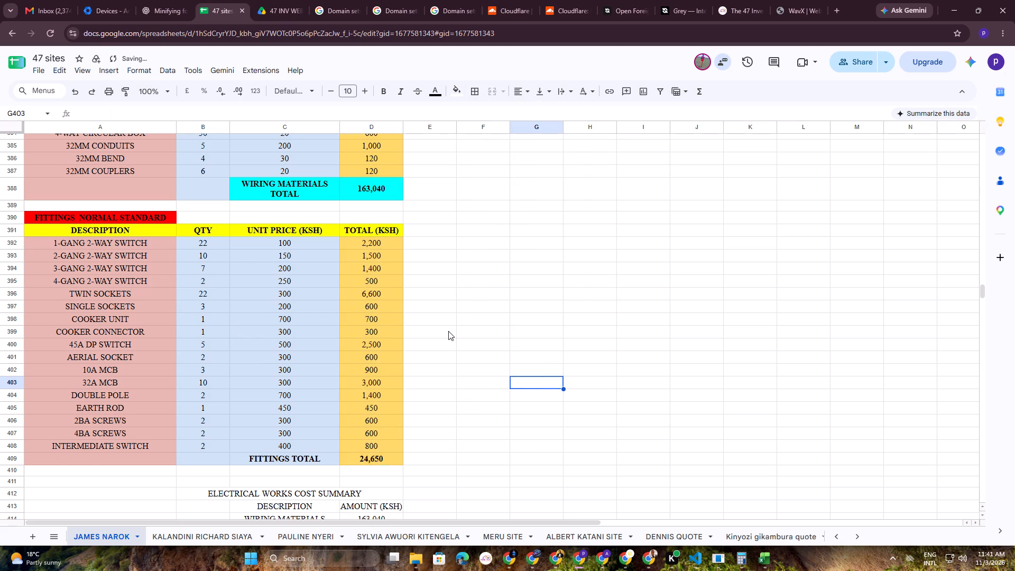
# Fill the FITTINGS TOTAL label and its amount in C409:D409 with cyan.
pyautogui.scroll(-2, 451, 334)
pyautogui.moveTo(270, 354); pyautogui.dragTo(399, 355)
pyautogui.click(460, 95)
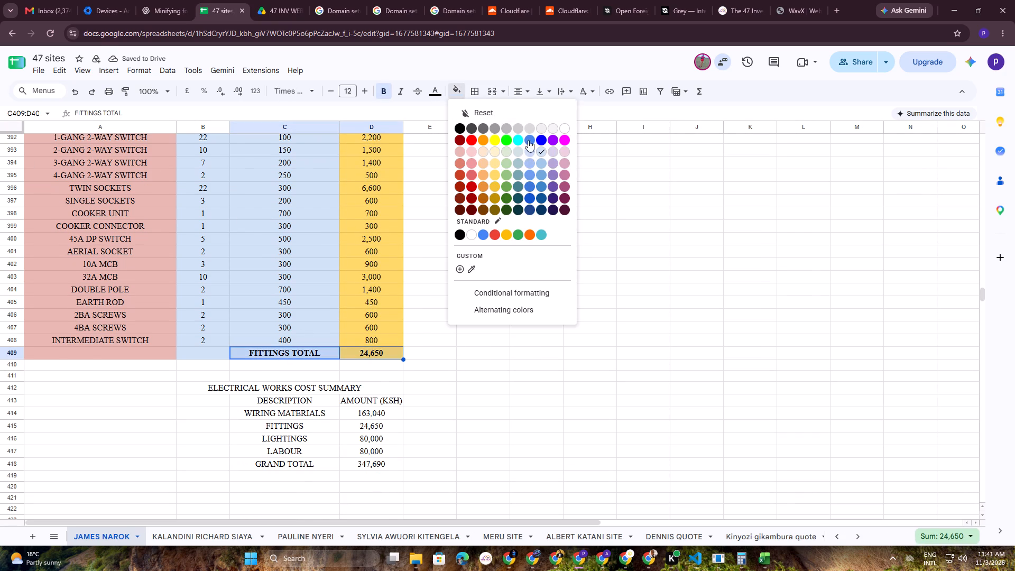
pyautogui.click(519, 139)
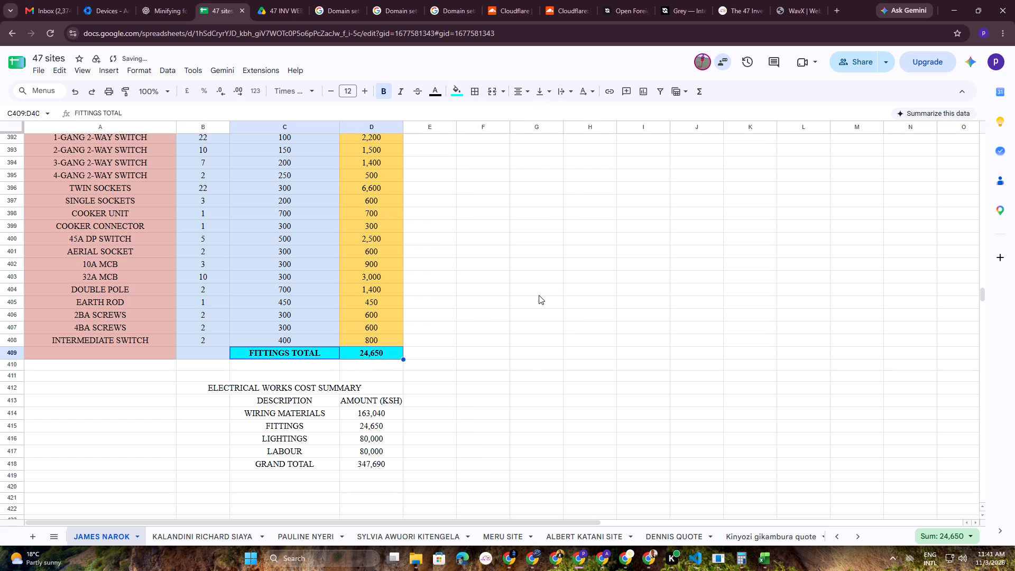
pyautogui.click(539, 295)
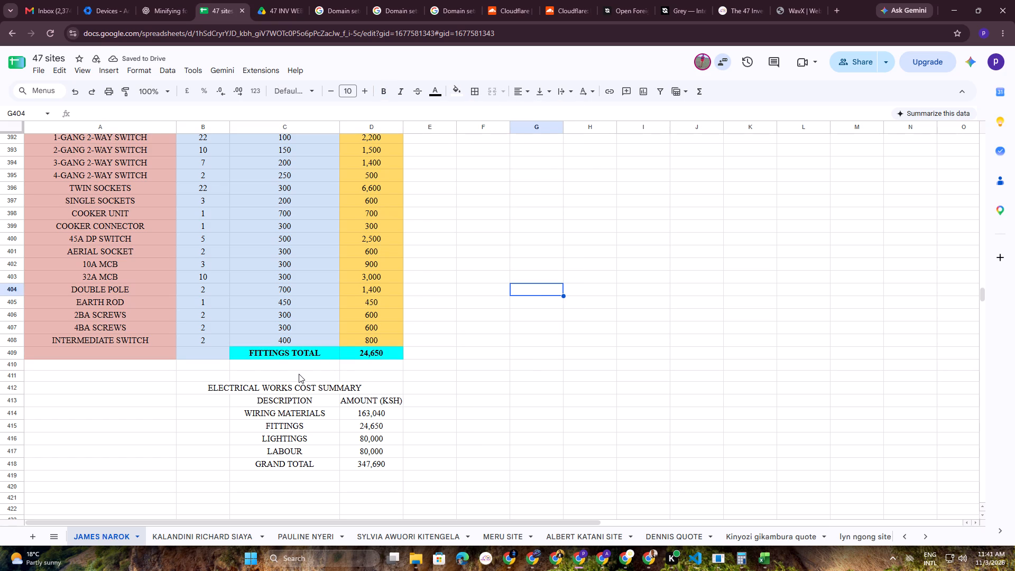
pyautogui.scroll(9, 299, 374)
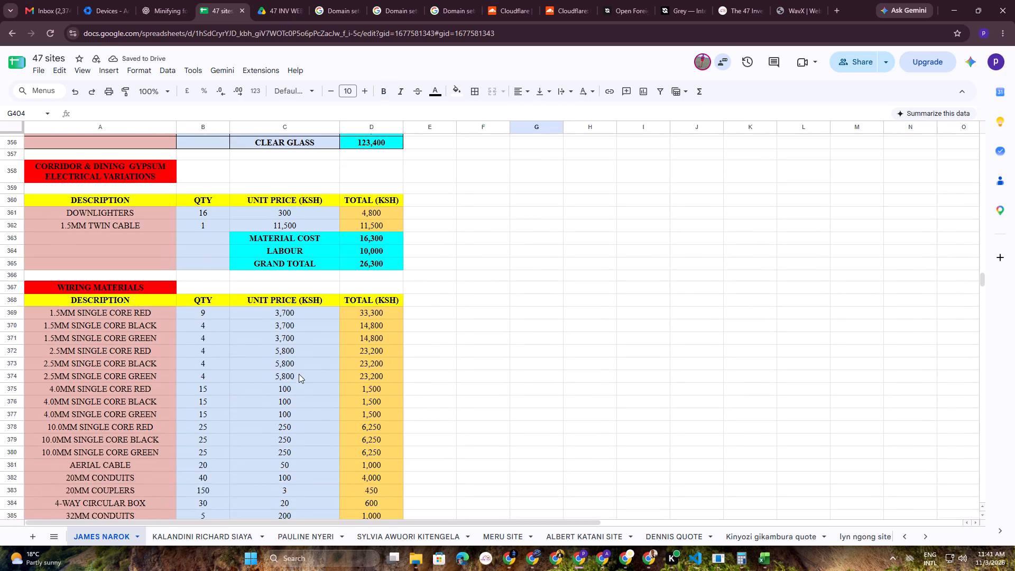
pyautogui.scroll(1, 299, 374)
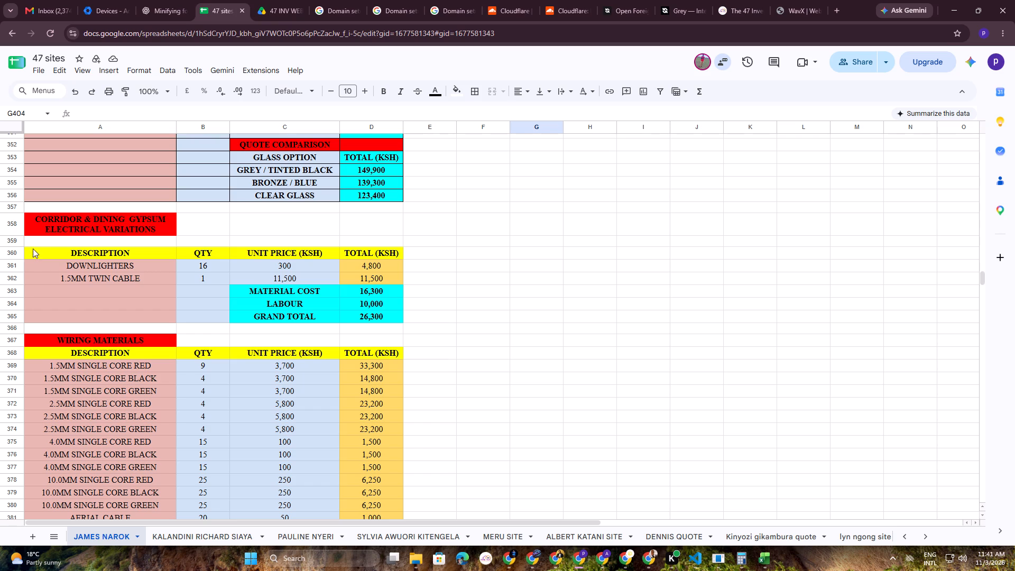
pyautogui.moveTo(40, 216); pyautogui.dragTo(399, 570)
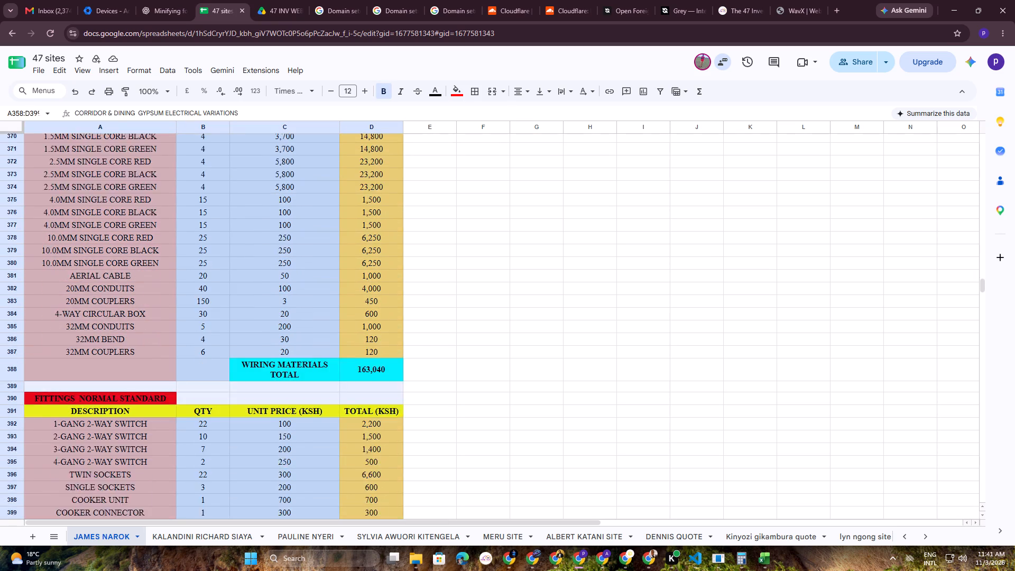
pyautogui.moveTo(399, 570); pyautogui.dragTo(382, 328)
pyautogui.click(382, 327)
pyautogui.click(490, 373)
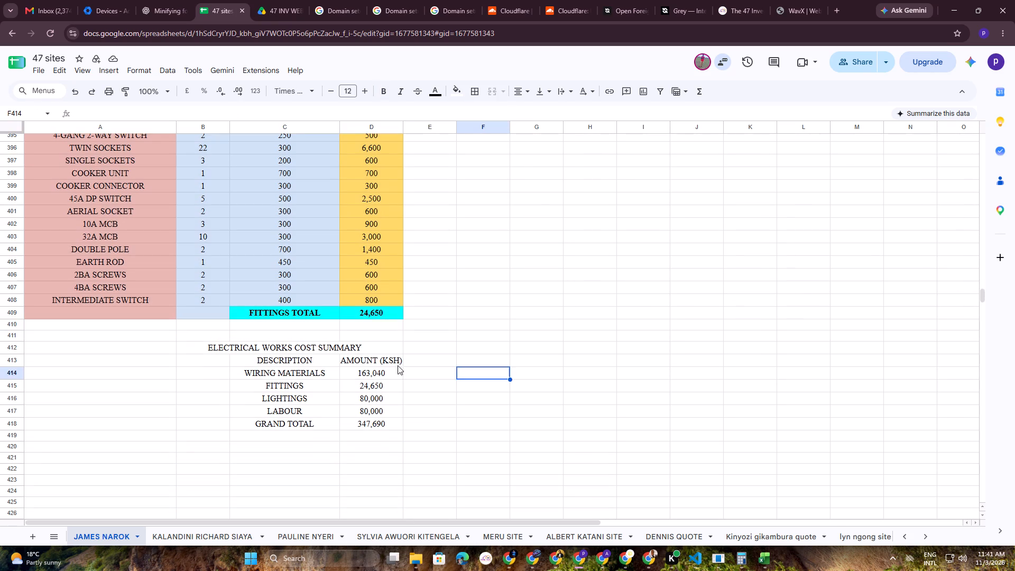
# Apply all borders to the electrical tables in A358:D409, from the gypsum electrical variations title to the fittings total.
pyautogui.scroll(11, 351, 367)
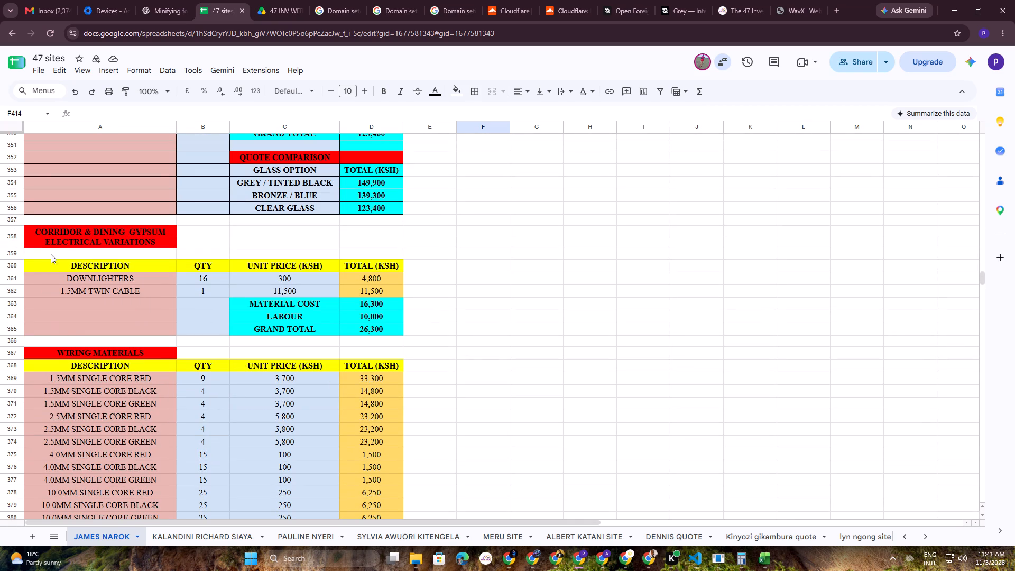
pyautogui.moveTo(58, 236); pyautogui.dragTo(366, 554)
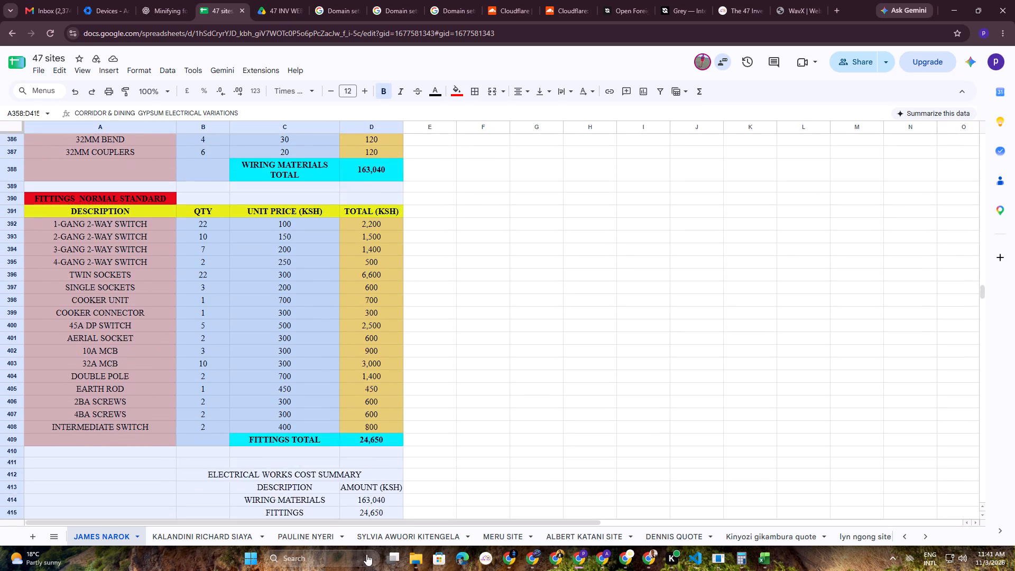
pyautogui.moveTo(366, 554); pyautogui.dragTo(375, 383)
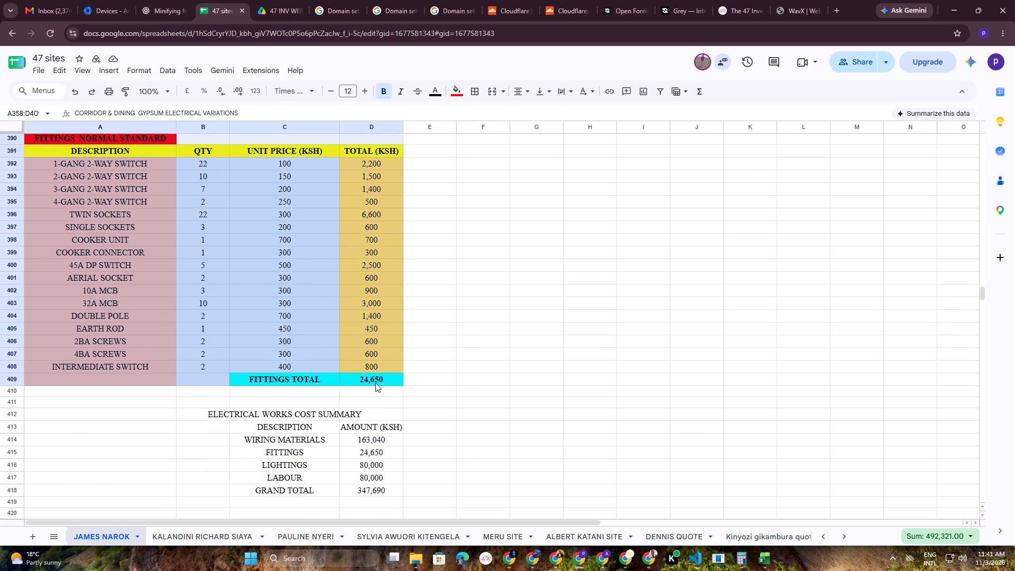
pyautogui.moveTo(375, 383); pyautogui.dragTo(376, 383)
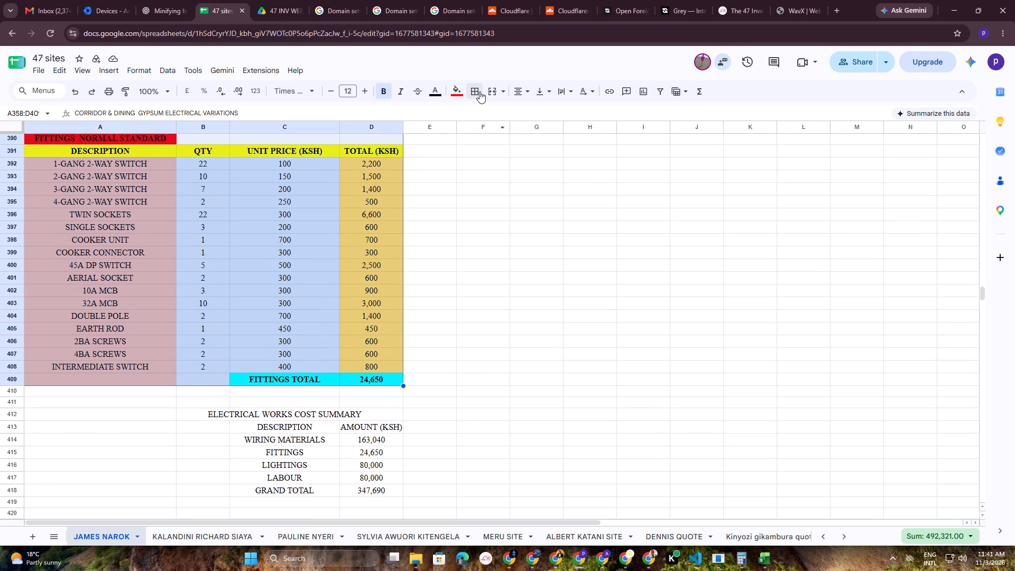
pyautogui.click(476, 93)
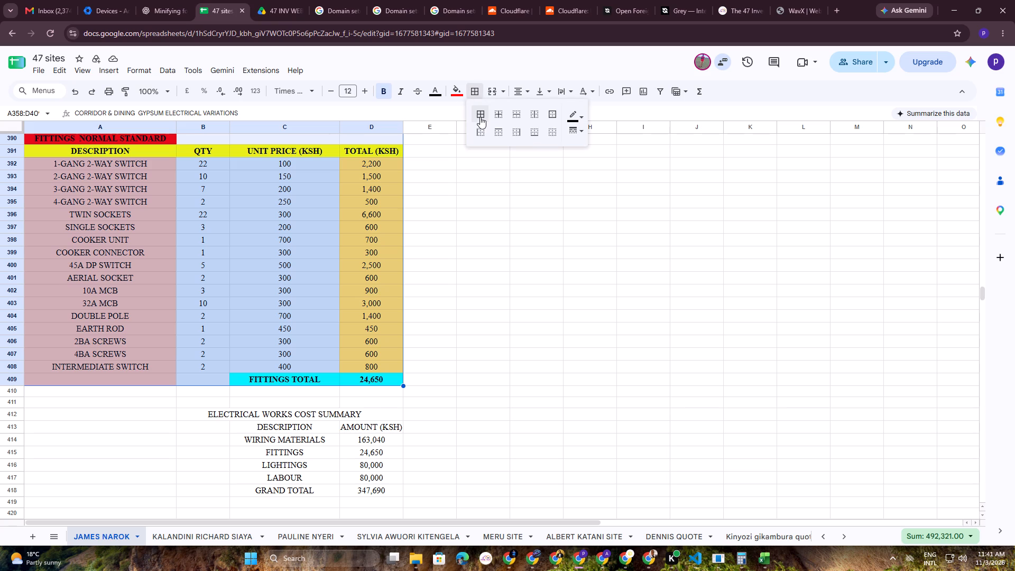
pyautogui.click(480, 117)
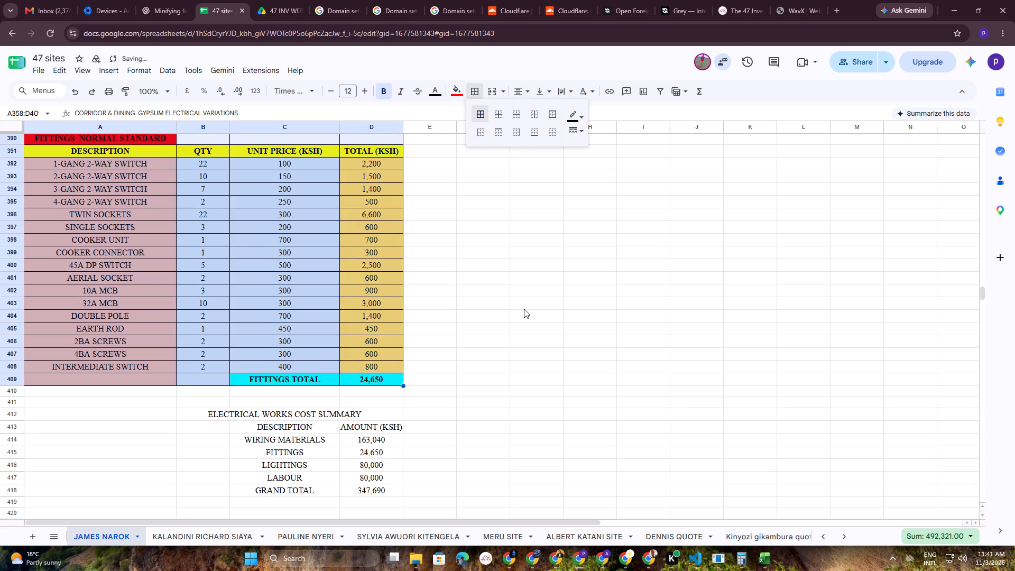
pyautogui.click(527, 313)
# Clear the borders from the empty cells B358:D359 around the corridor and dining gypsum electrical variations title.
pyautogui.scroll(4, 258, 355)
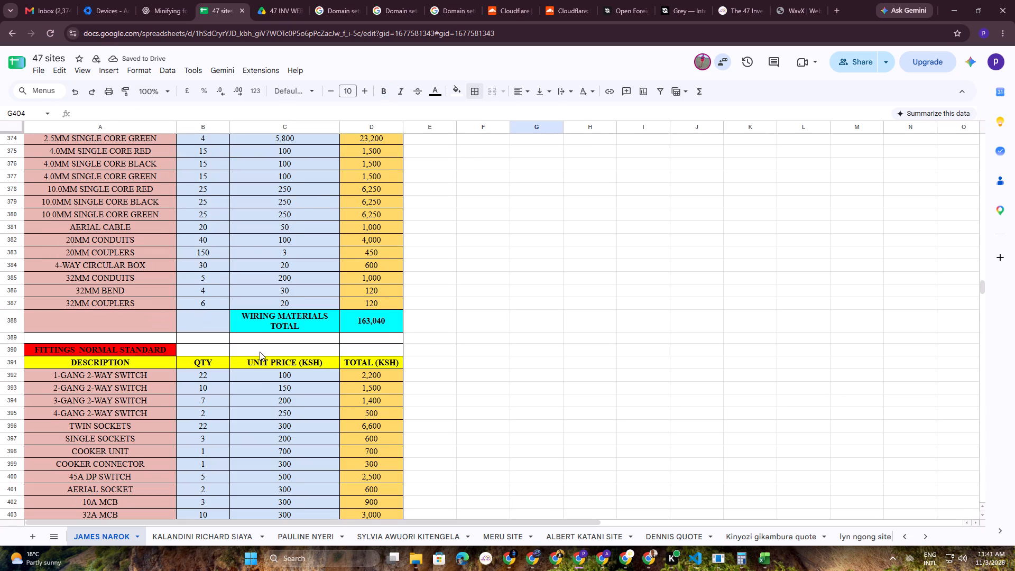
pyautogui.scroll(4, 260, 352)
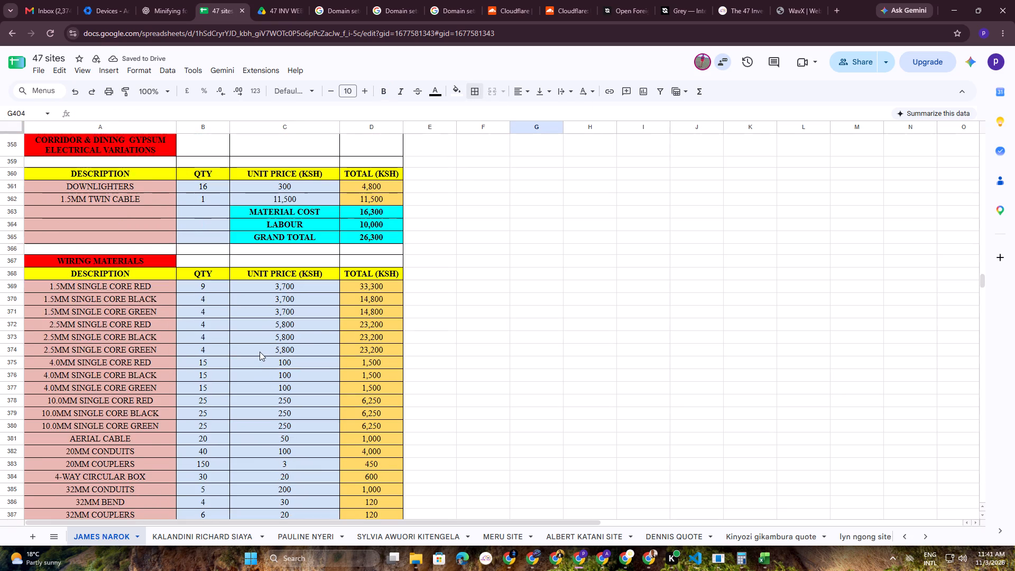
pyautogui.scroll(3, 260, 352)
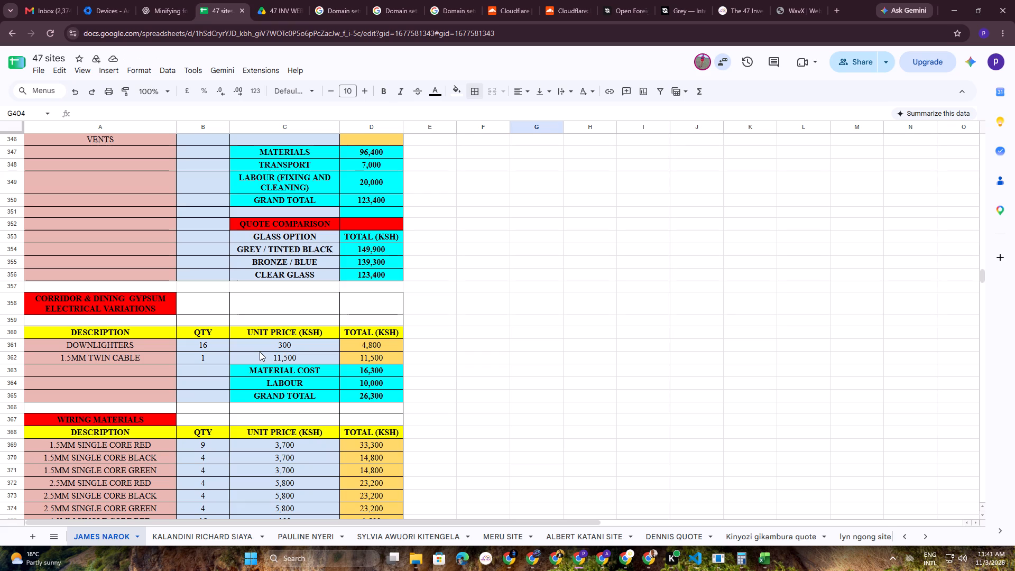
pyautogui.moveTo(199, 299); pyautogui.dragTo(326, 309)
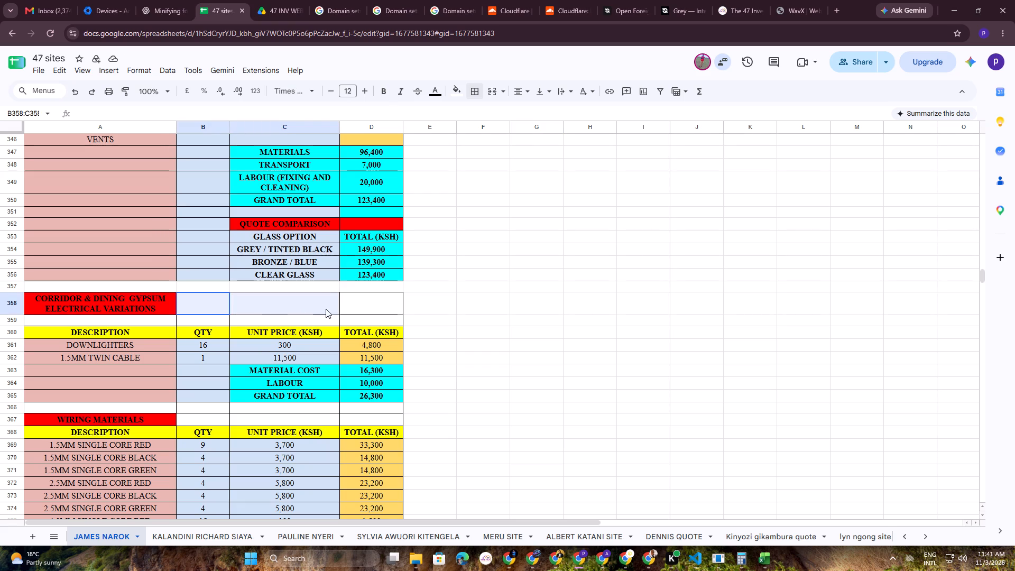
pyautogui.moveTo(326, 309); pyautogui.dragTo(363, 310)
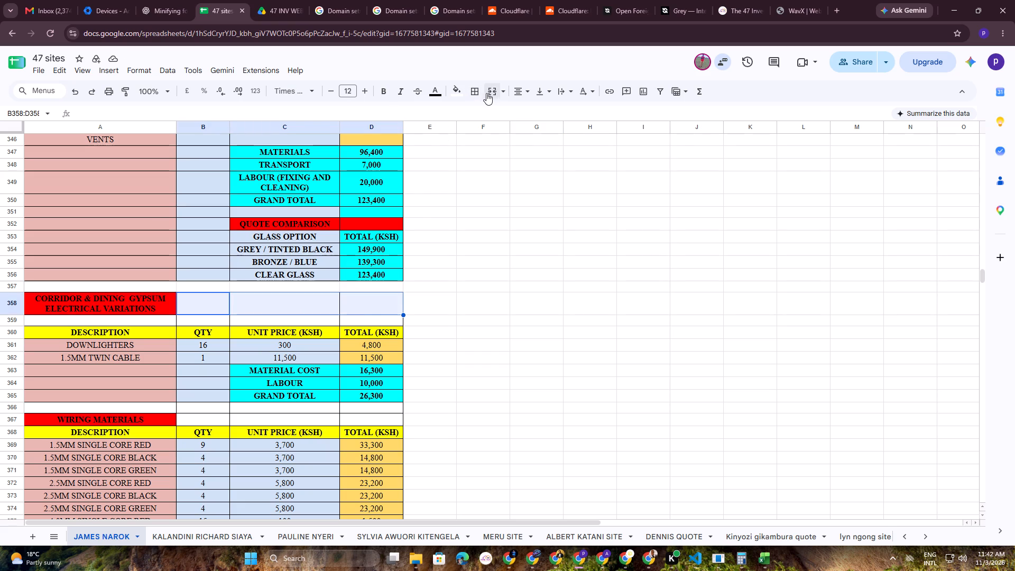
pyautogui.click(478, 95)
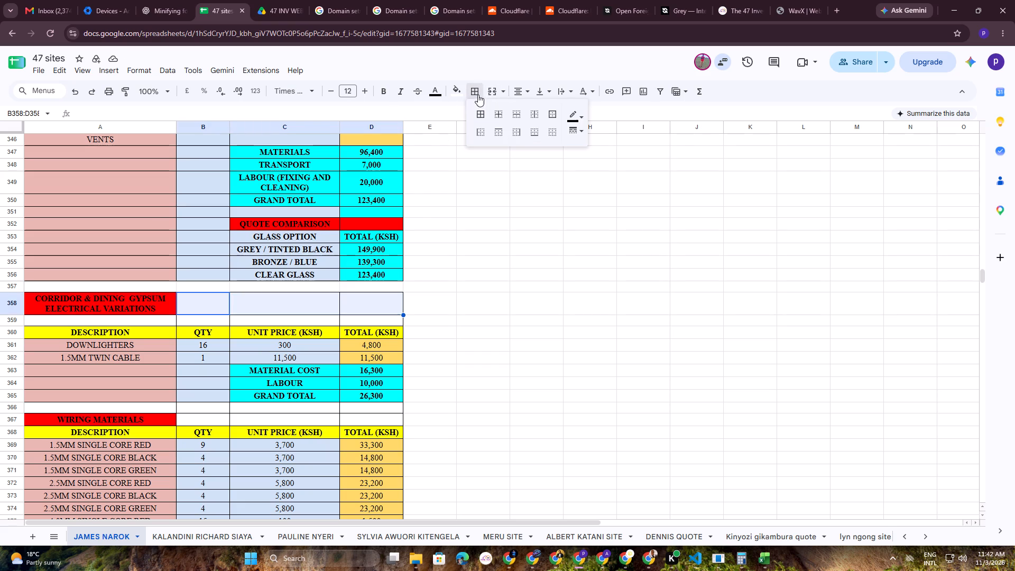
pyautogui.click(551, 133)
pyautogui.click(508, 287)
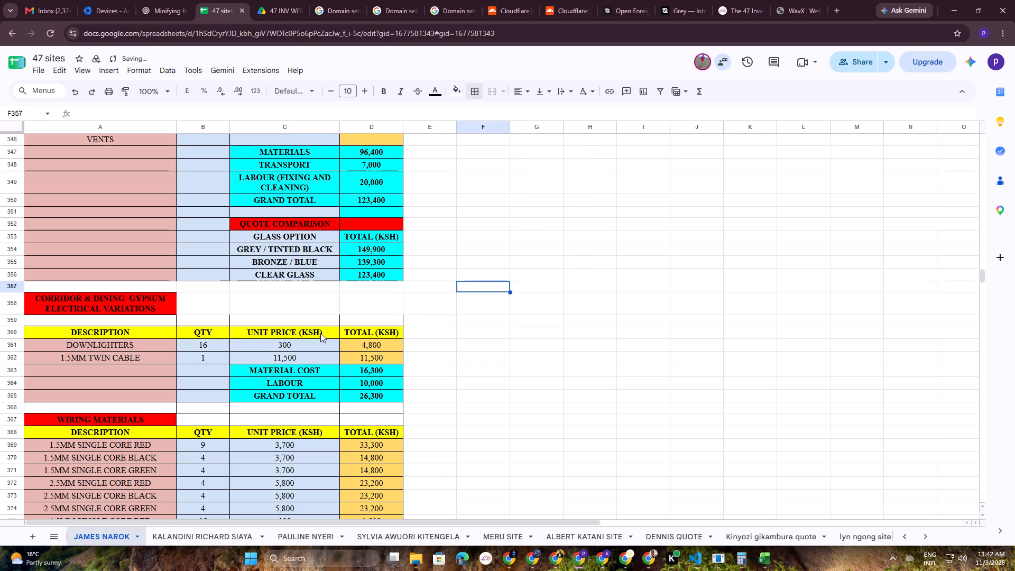
pyautogui.moveTo(191, 319); pyautogui.dragTo(372, 321)
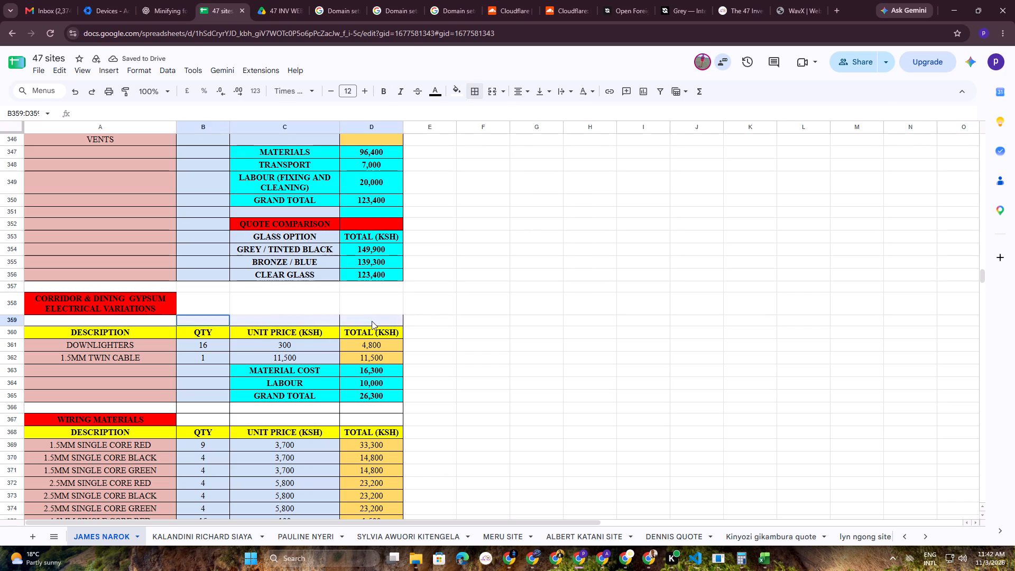
pyautogui.click(477, 94)
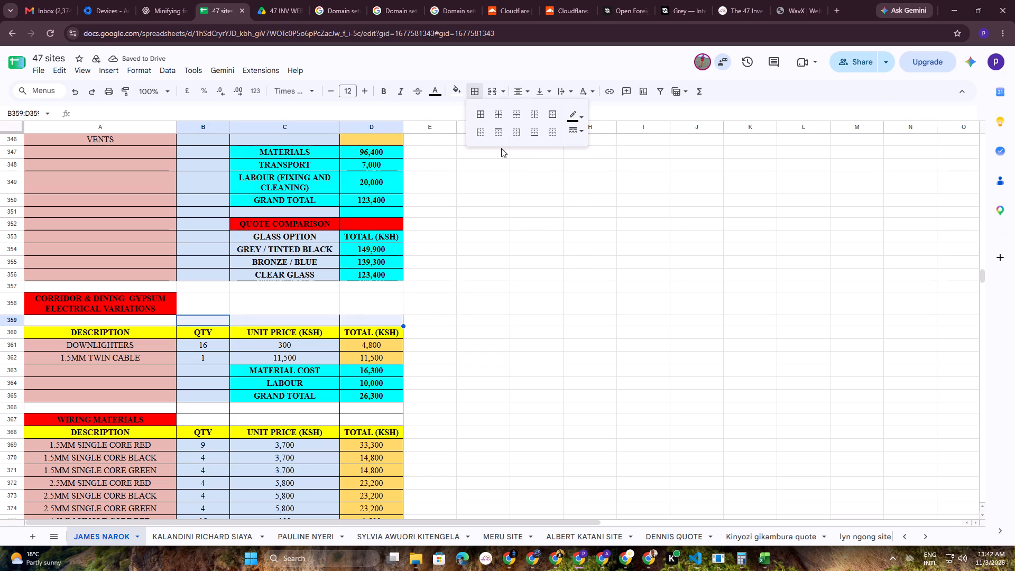
pyautogui.click(551, 133)
pyautogui.click(516, 301)
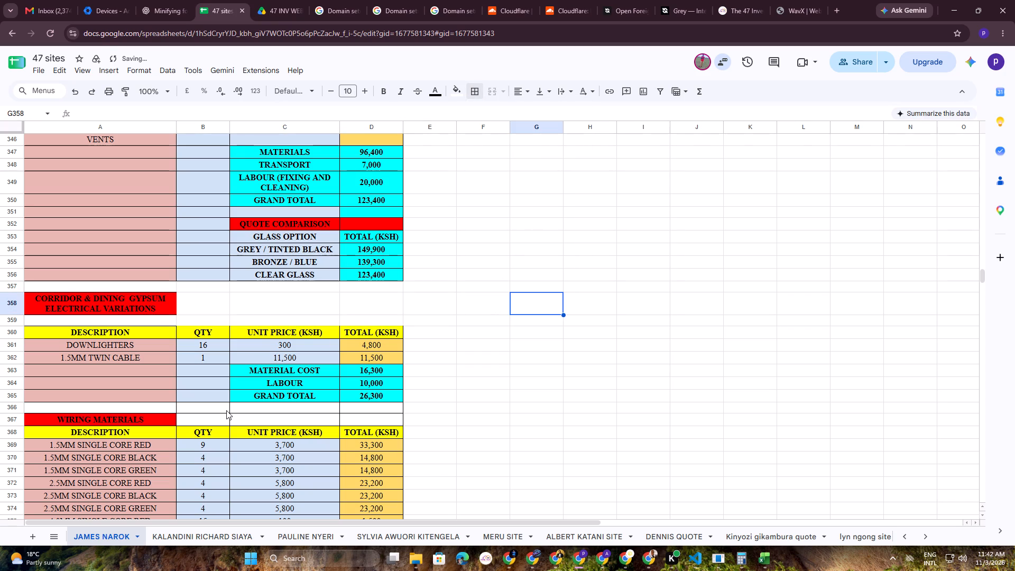
# Clear the borders from the empty cells B366:D367 above and beside the WIRING MATERIALS title.
pyautogui.scroll(-4, 226, 409)
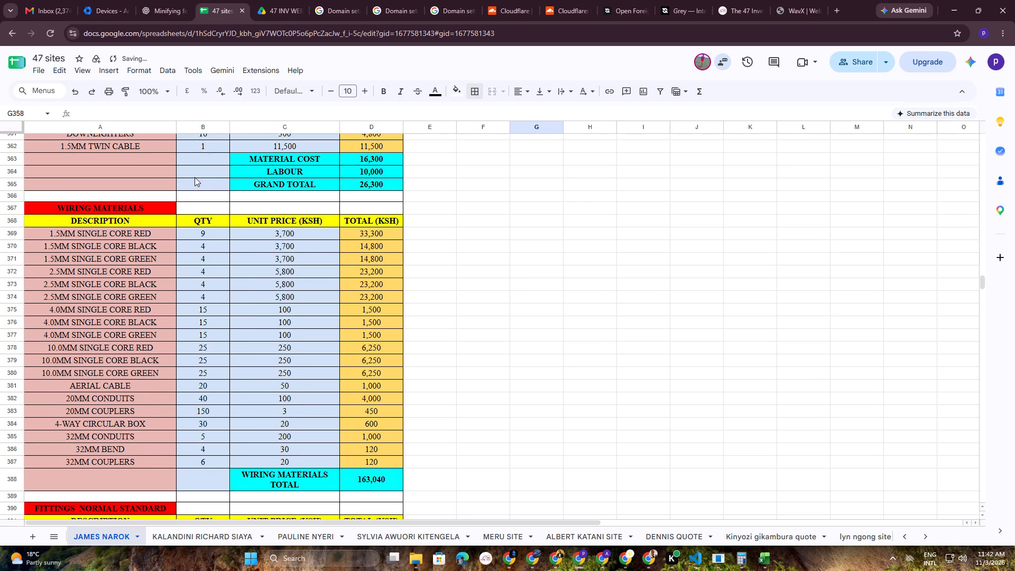
pyautogui.moveTo(198, 196); pyautogui.dragTo(386, 202)
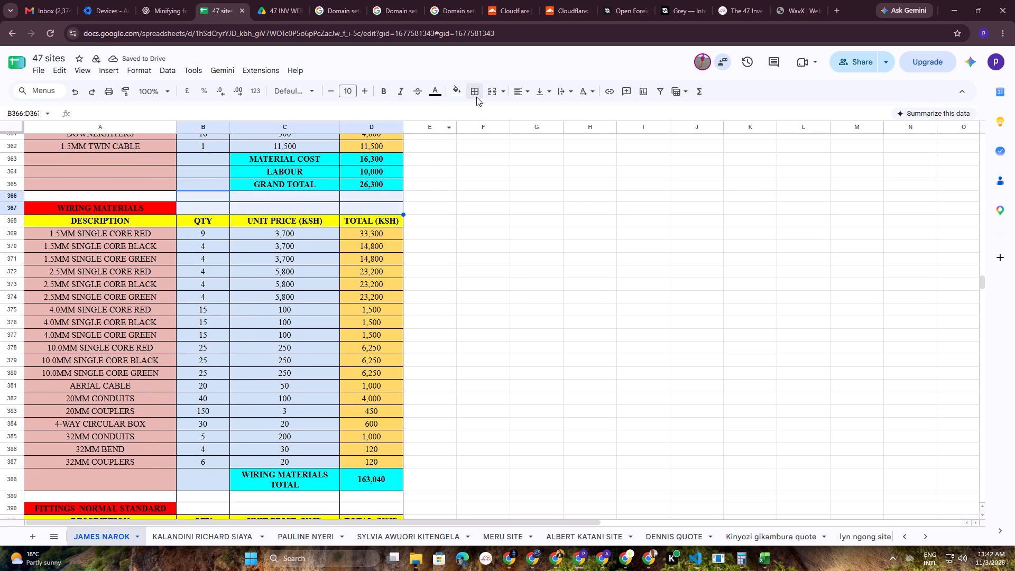
pyautogui.click(472, 94)
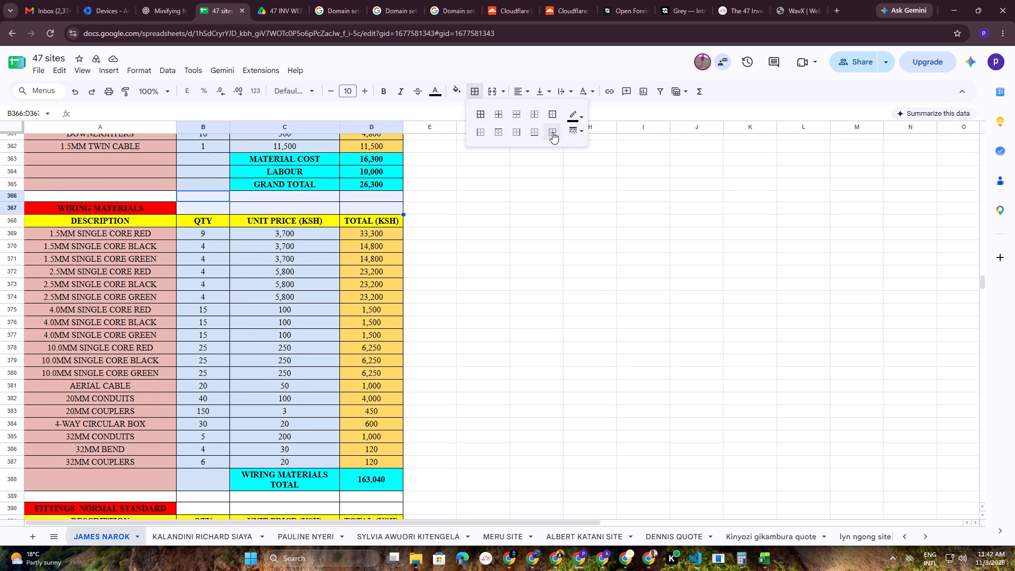
pyautogui.click(552, 132)
pyautogui.click(559, 245)
# Wrap the text and centre-align the ELECTRICAL WORKS COST SUMMARY title row, cells B412:D412.
pyautogui.scroll(-2, 417, 354)
pyautogui.scroll(1, 417, 356)
pyautogui.scroll(-9, 417, 356)
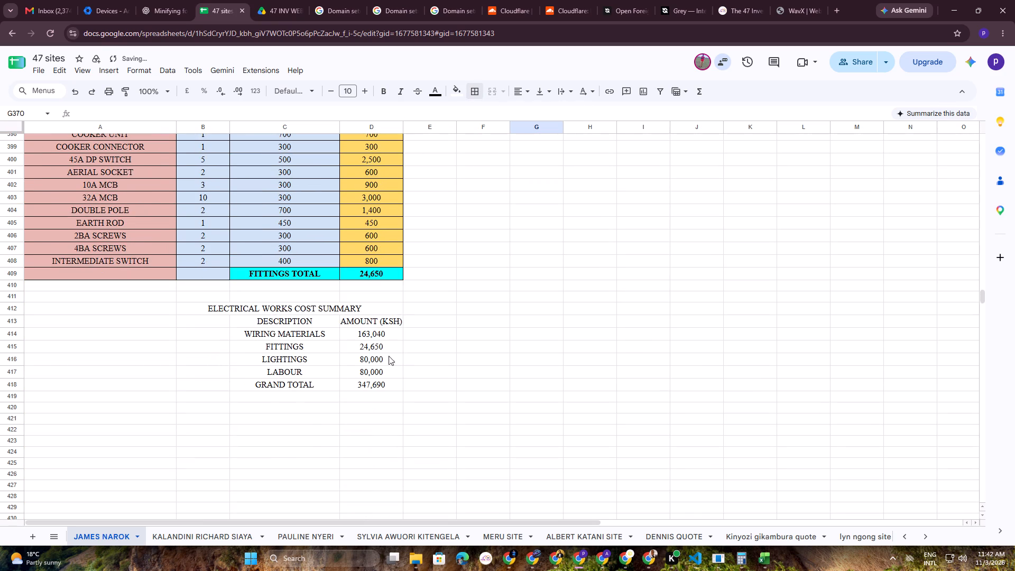
pyautogui.moveTo(218, 256); pyautogui.dragTo(350, 259)
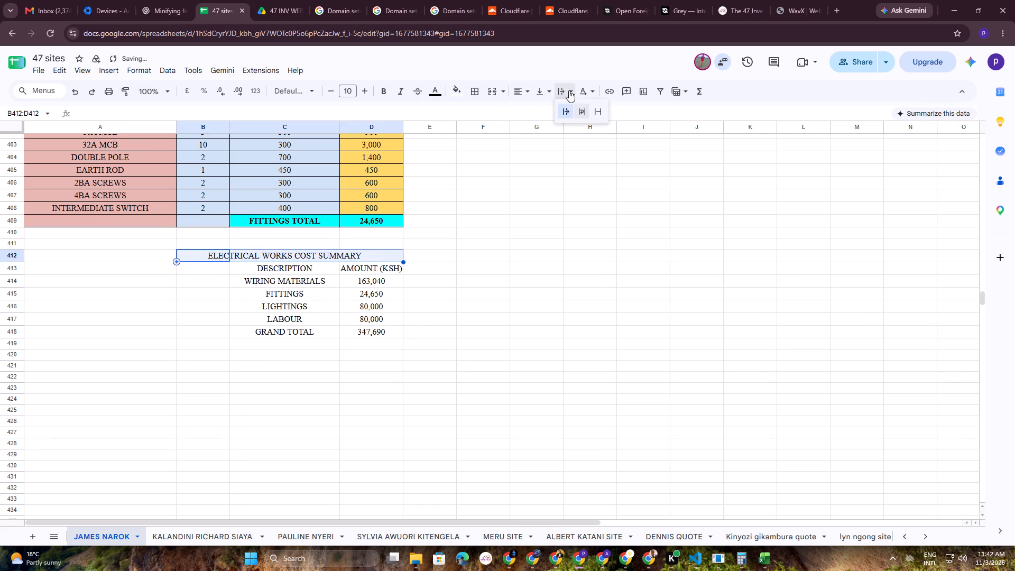
pyautogui.click(569, 90)
pyautogui.click(582, 113)
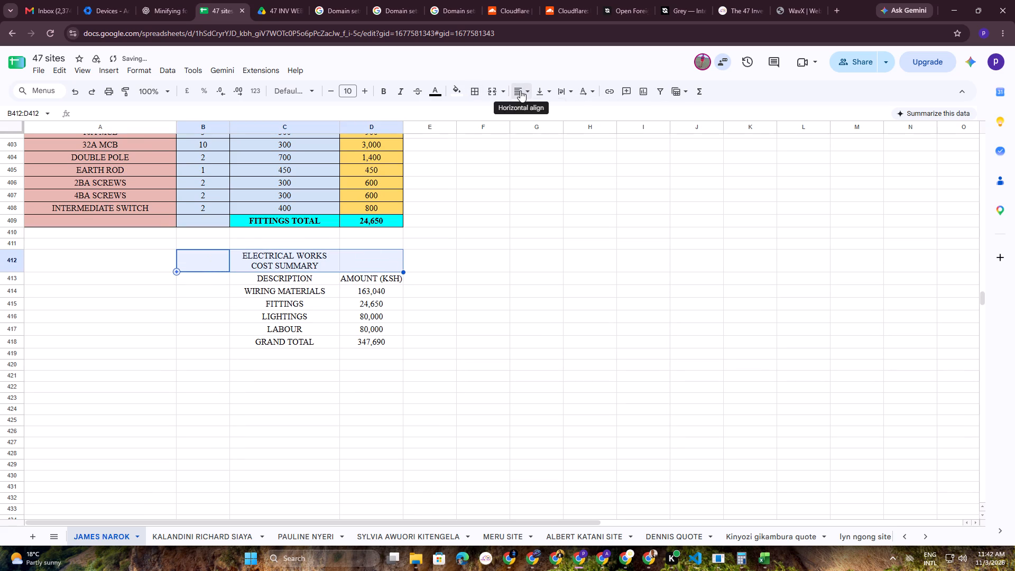
pyautogui.click(520, 90)
pyautogui.click(541, 114)
pyautogui.click(519, 273)
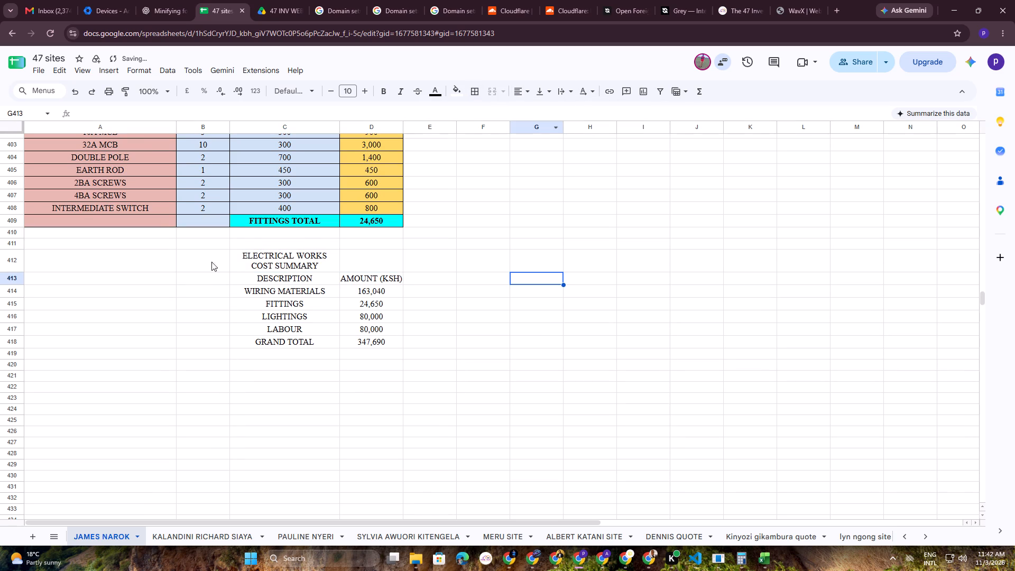
# Bold the ELECTRICAL WORKS COST SUMMARY title in C412 and the DESCRIPTION and AMOUNT (KSH) headers in C413:D413.
pyautogui.click(251, 257)
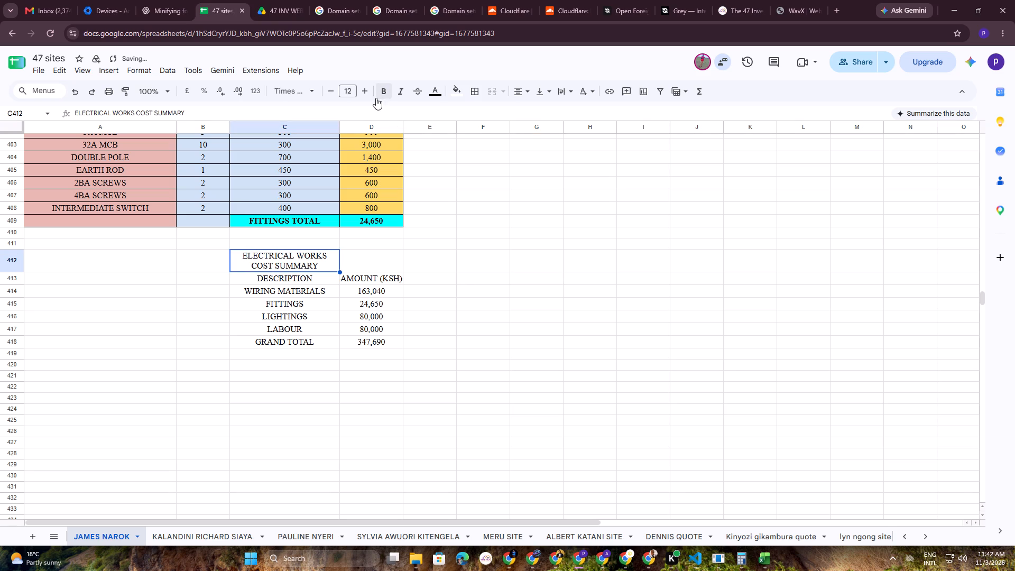
pyautogui.click(383, 91)
pyautogui.click(504, 277)
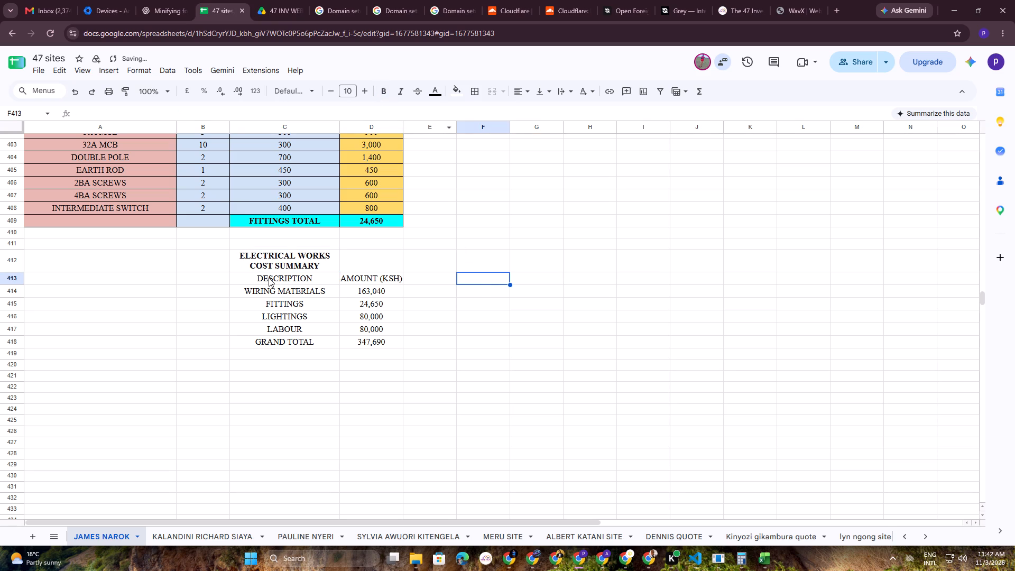
pyautogui.moveTo(269, 278); pyautogui.dragTo(379, 280)
pyautogui.click(385, 94)
pyautogui.click(520, 304)
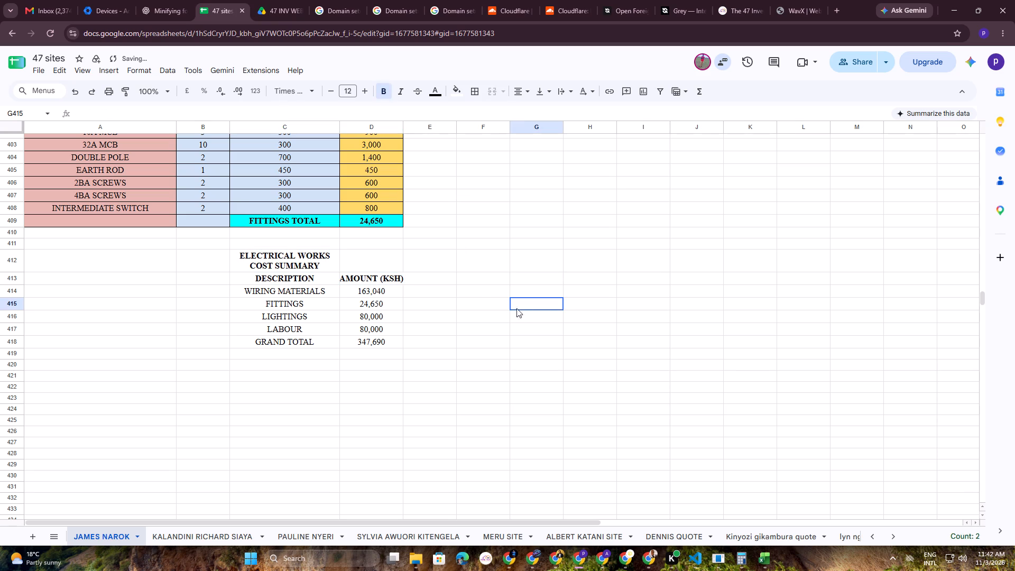
# Replace the summary's WIRING MATERIALS amount in D414 with the formula +D388, linking it to the wiring materials total.
pyautogui.click(363, 290)
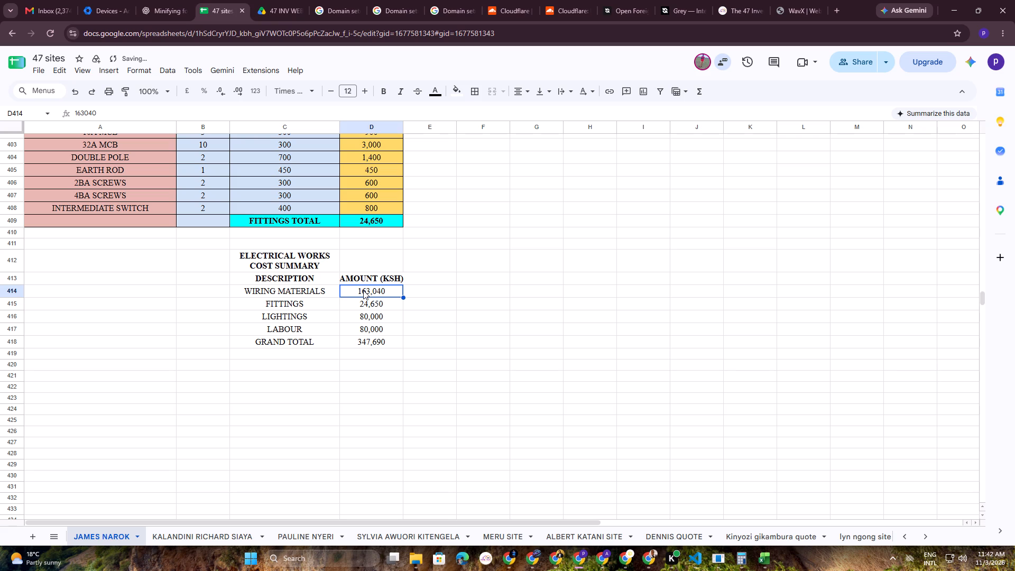
pyautogui.press('+')
pyautogui.scroll(11, 345, 295)
pyautogui.scroll(2, 319, 250)
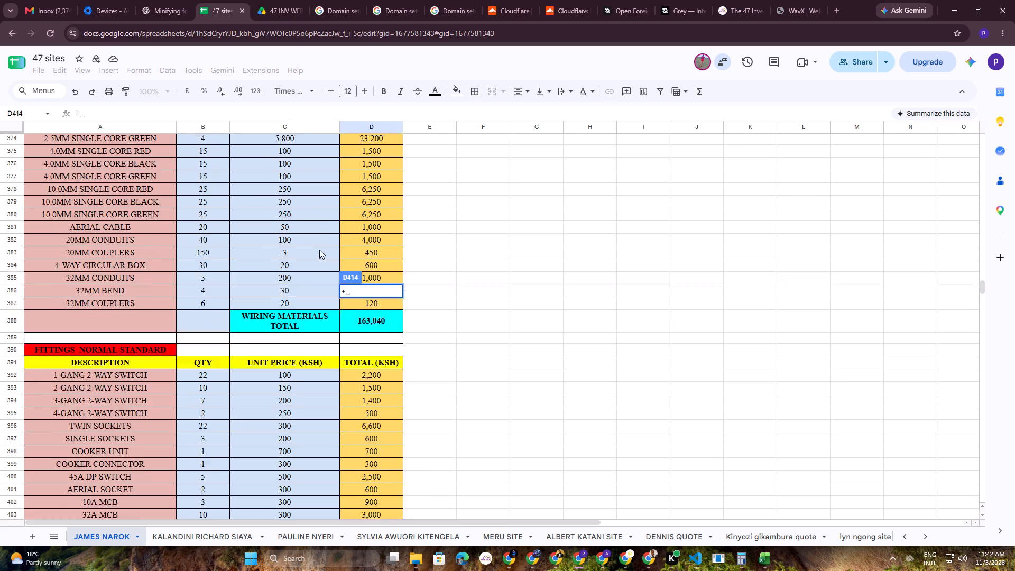
pyautogui.scroll(2, 319, 250)
pyautogui.scroll(-2, 350, 344)
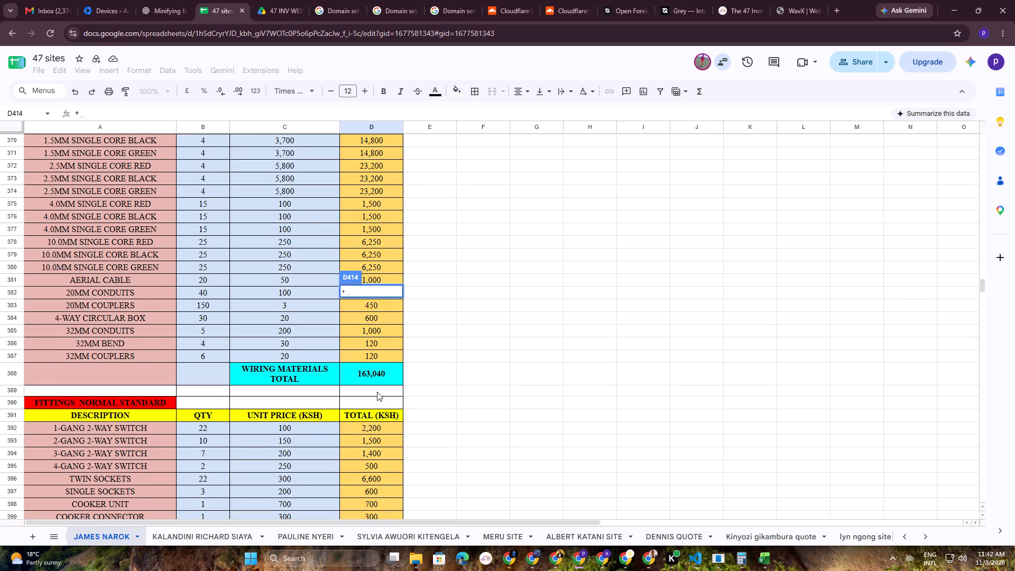
pyautogui.click(377, 374)
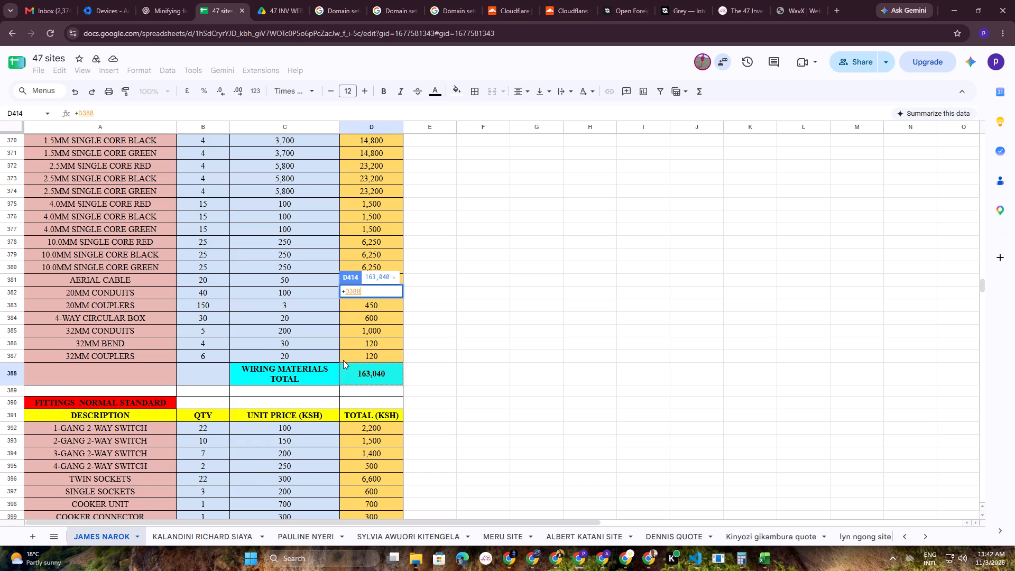
pyautogui.press('Return')
# Replace the summary's FITTINGS amount in D415 with the formula +D409, linking it to the fittings total.
pyautogui.scroll(-3, 401, 394)
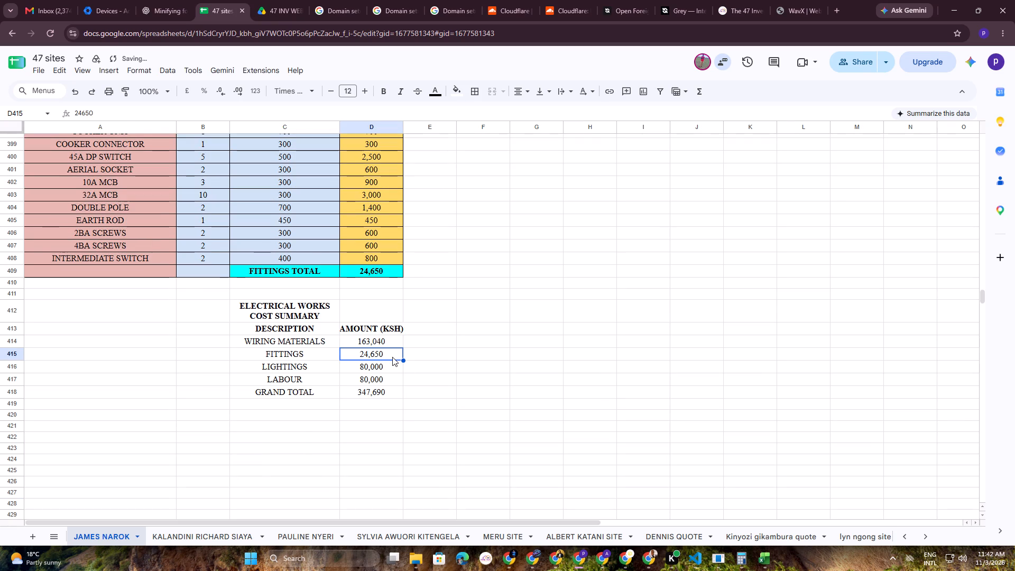
pyautogui.press('+')
pyautogui.scroll(2, 392, 309)
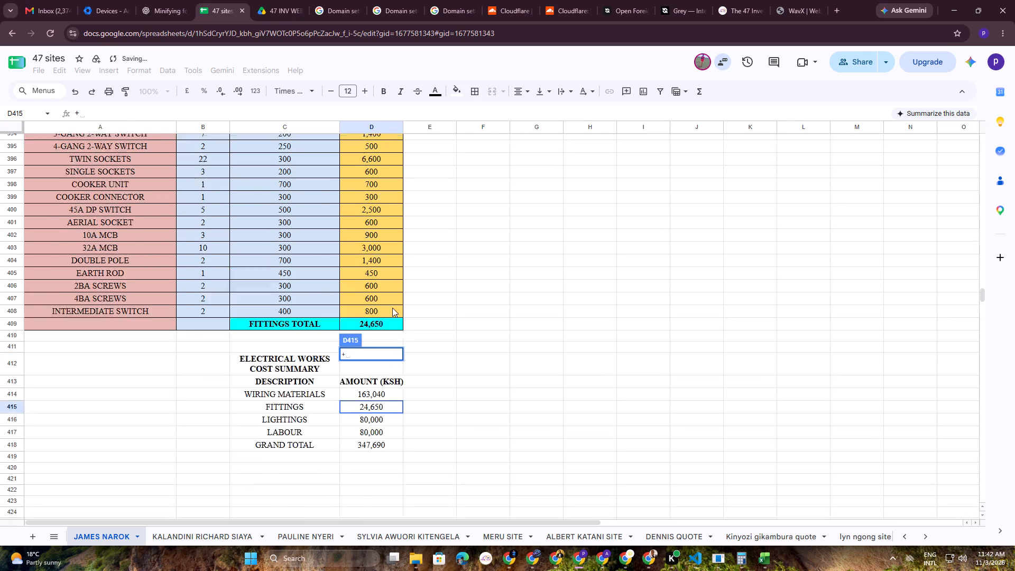
pyautogui.scroll(8, 392, 308)
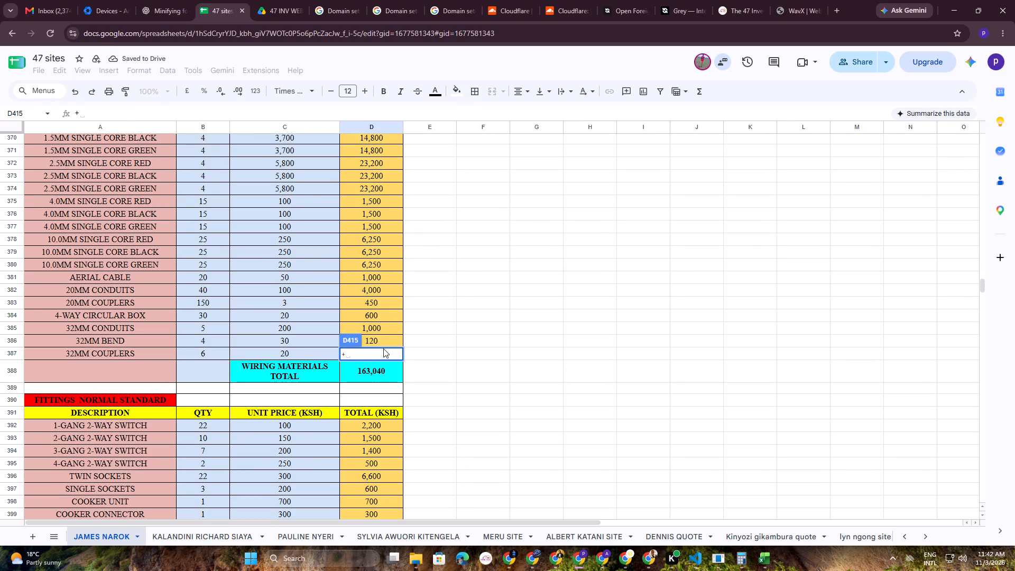
pyautogui.scroll(3, 383, 348)
pyautogui.scroll(-5, 368, 323)
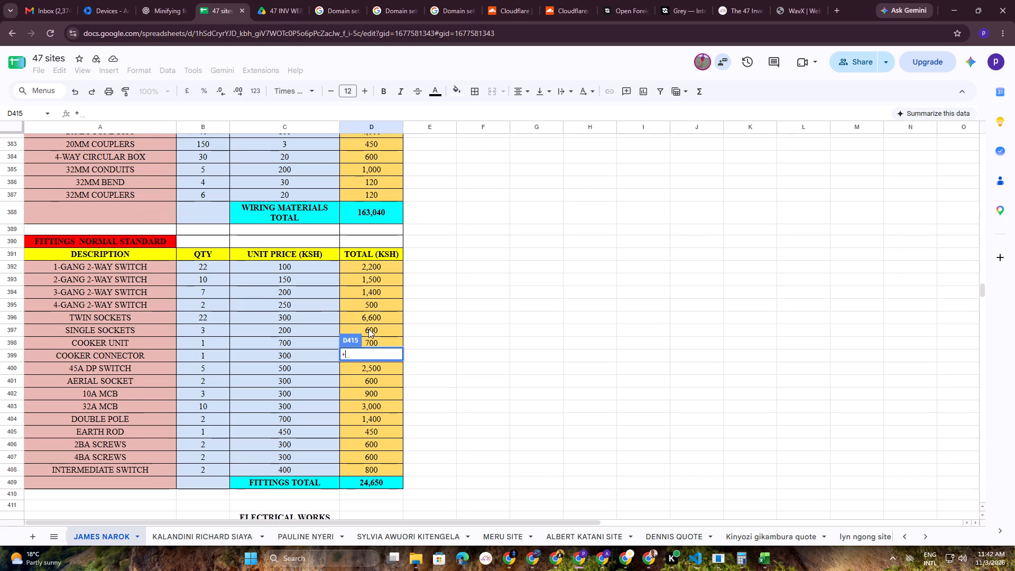
pyautogui.scroll(-2, 368, 329)
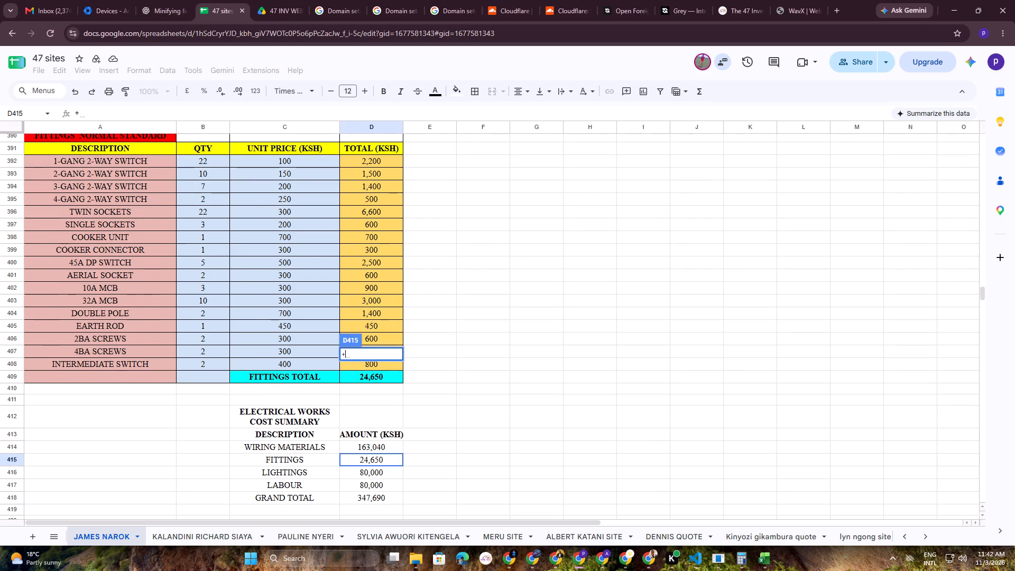
pyautogui.click(366, 377)
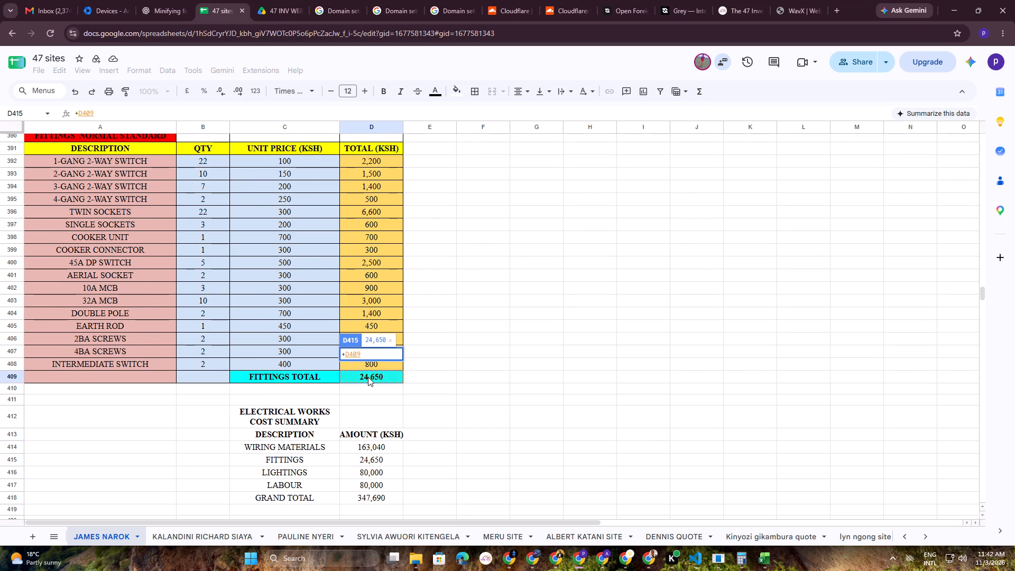
pyautogui.press('Return')
pyautogui.click(532, 392)
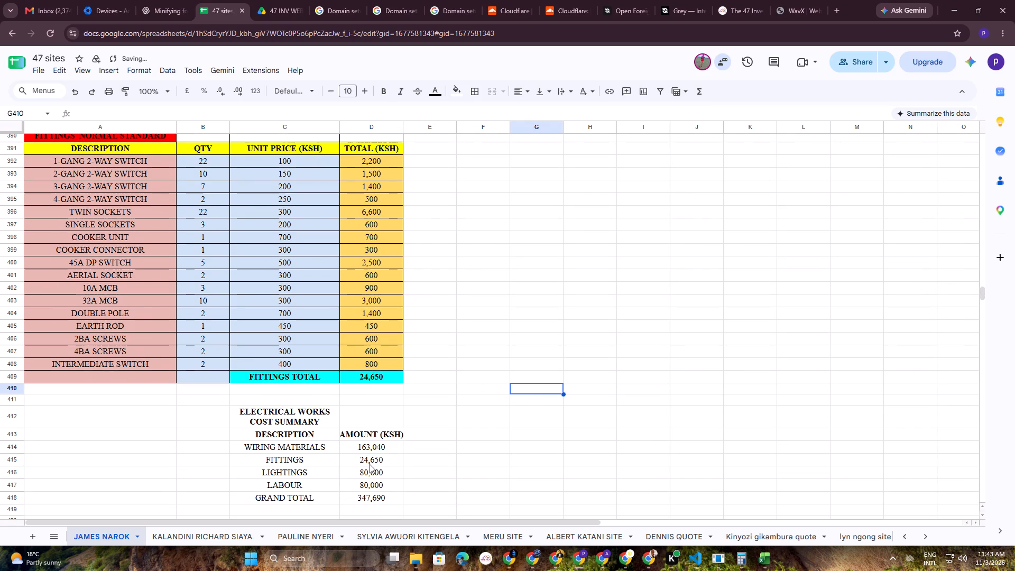
# Switch to the Data Extraction Table chat in ChatGPT, examine the extracted electrical quote and its source text, and return to the spreadsheet.
pyautogui.scroll(-1, 372, 493)
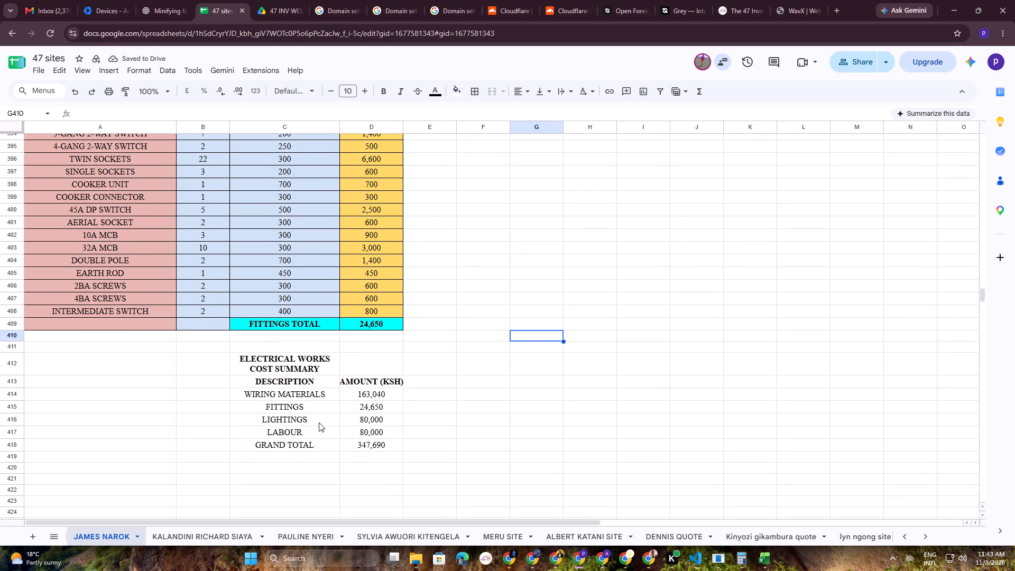
pyautogui.click(366, 419)
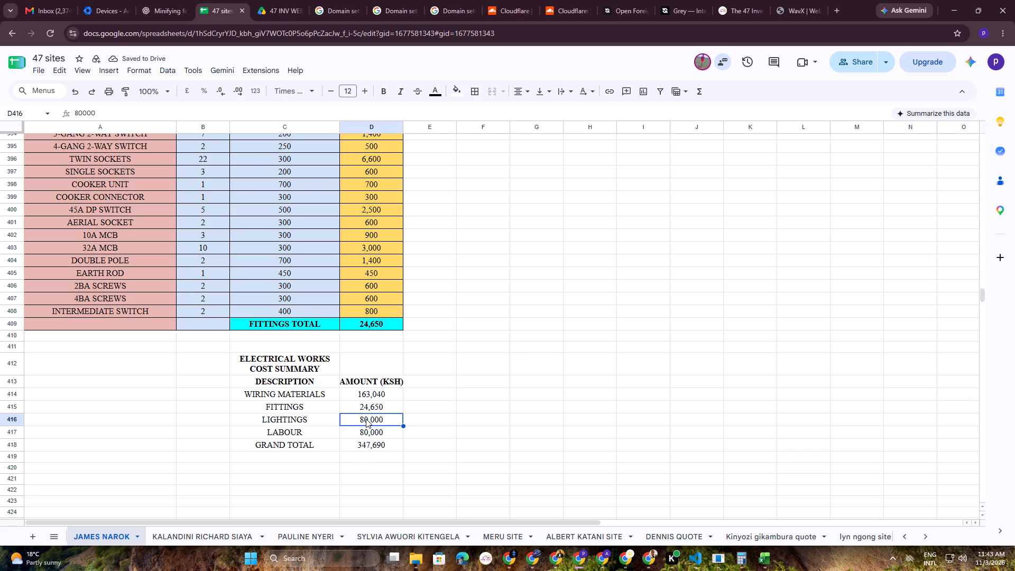
pyautogui.click(361, 444)
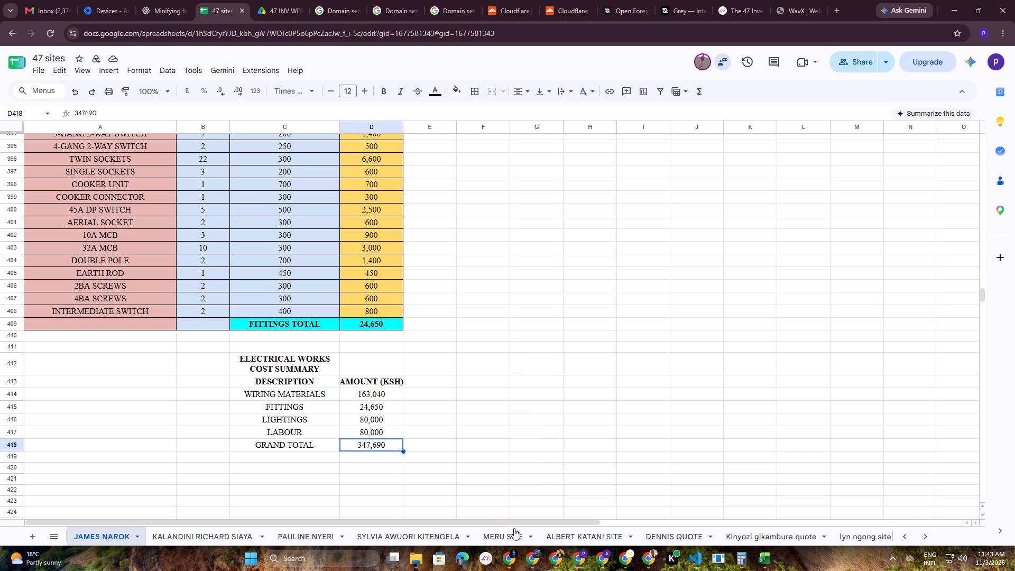
pyautogui.click(531, 556)
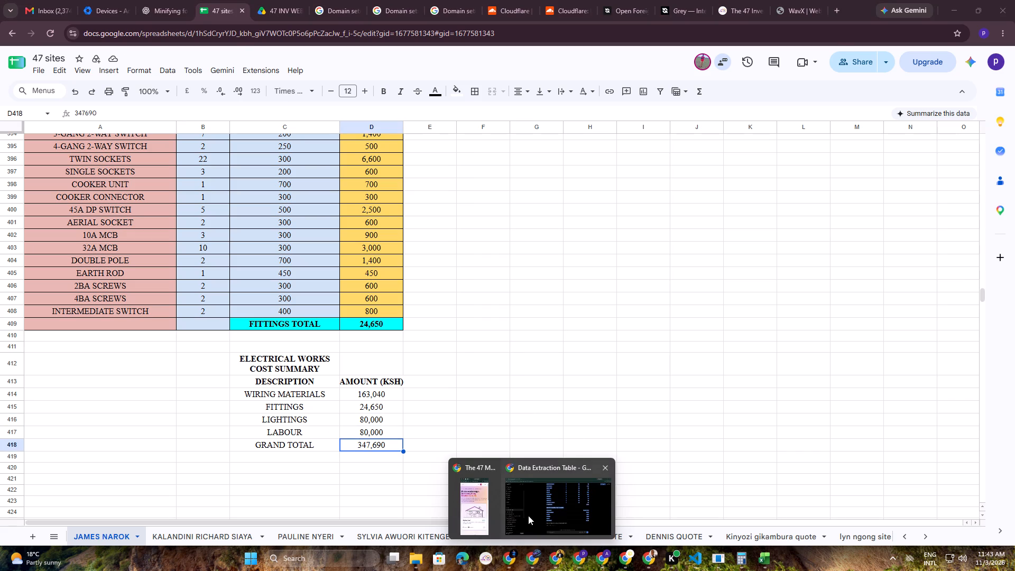
pyautogui.click(528, 515)
pyautogui.scroll(-1, 554, 402)
pyautogui.scroll(2, 554, 402)
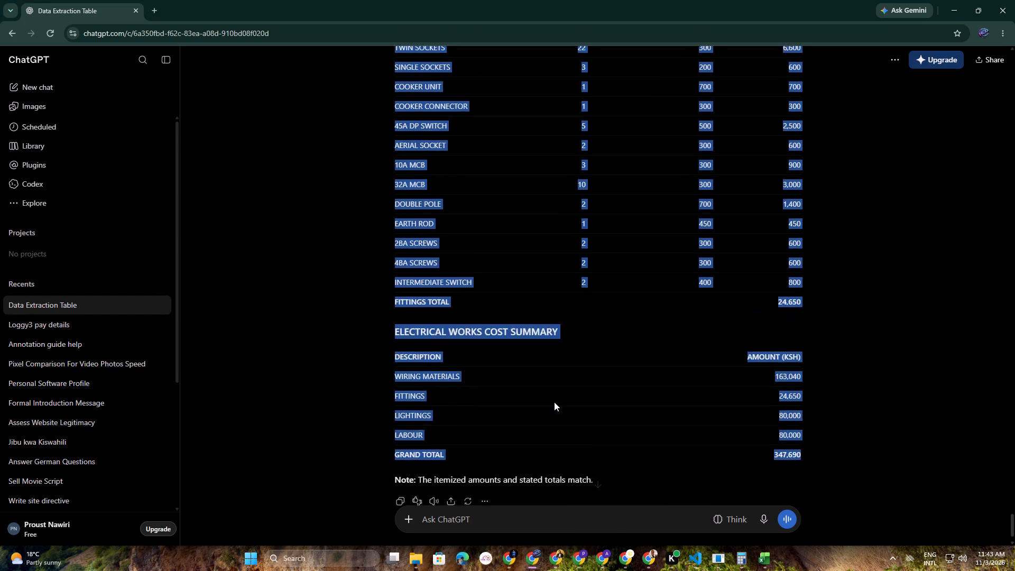
pyautogui.scroll(11, 554, 402)
pyautogui.scroll(-2, 554, 402)
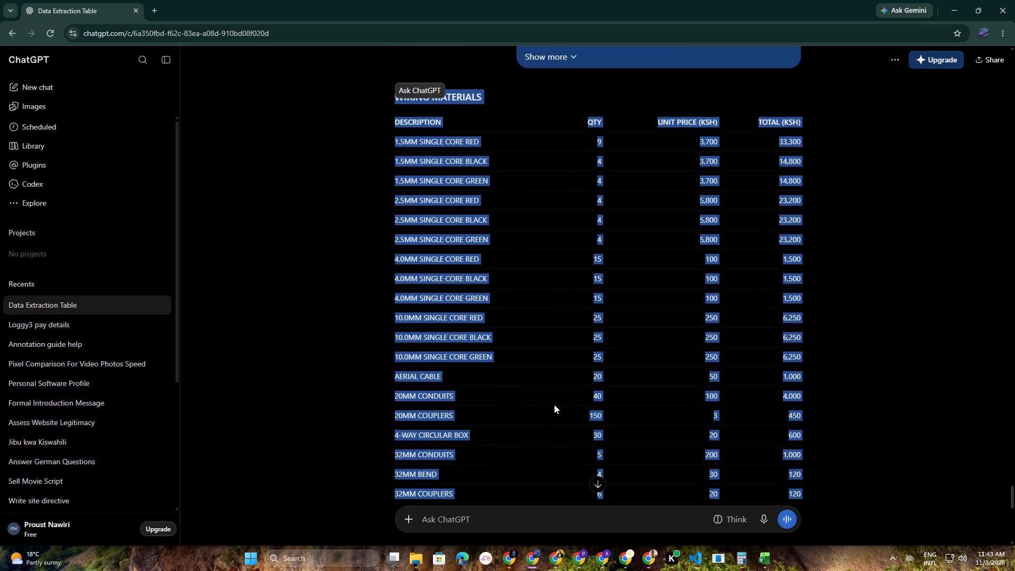
pyautogui.scroll(-10, 554, 404)
pyautogui.scroll(19, 555, 400)
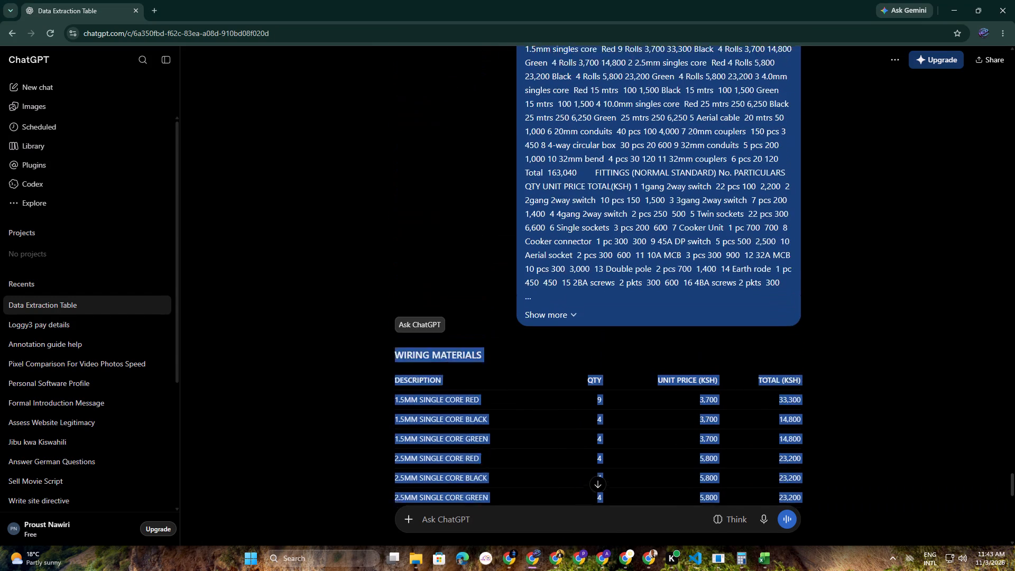
pyautogui.scroll(2, 555, 395)
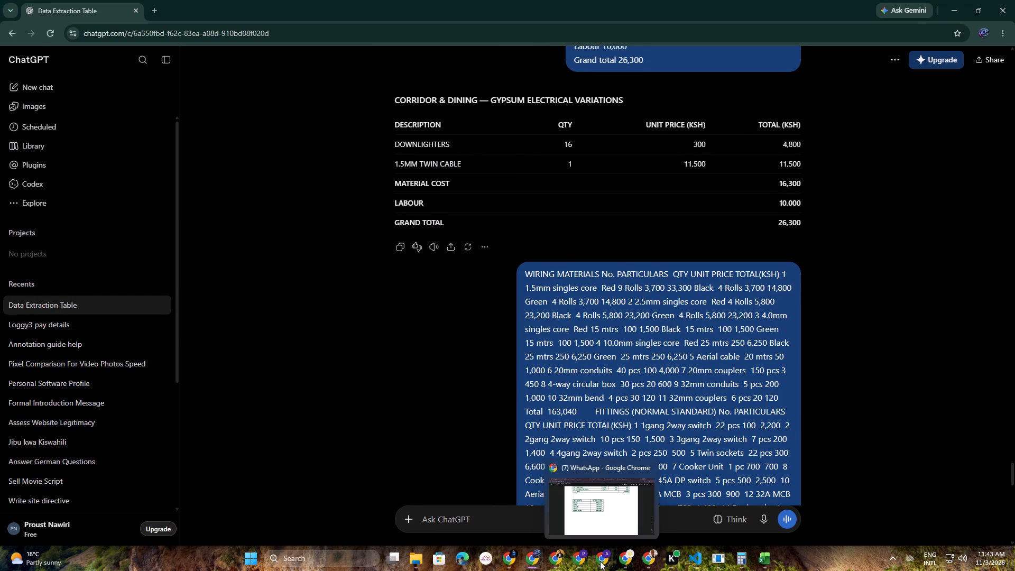
pyautogui.click(582, 521)
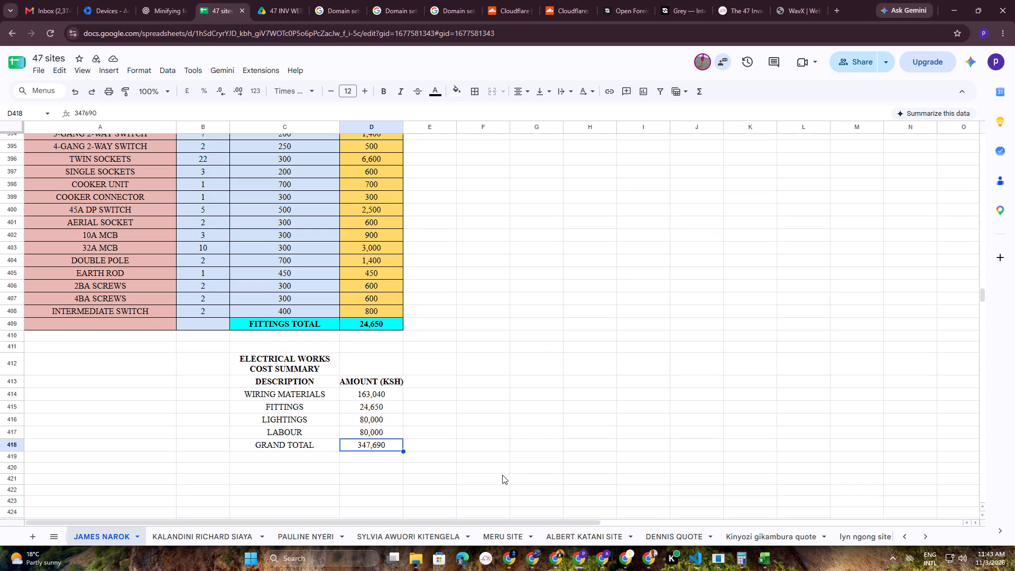
pyautogui.click(510, 470)
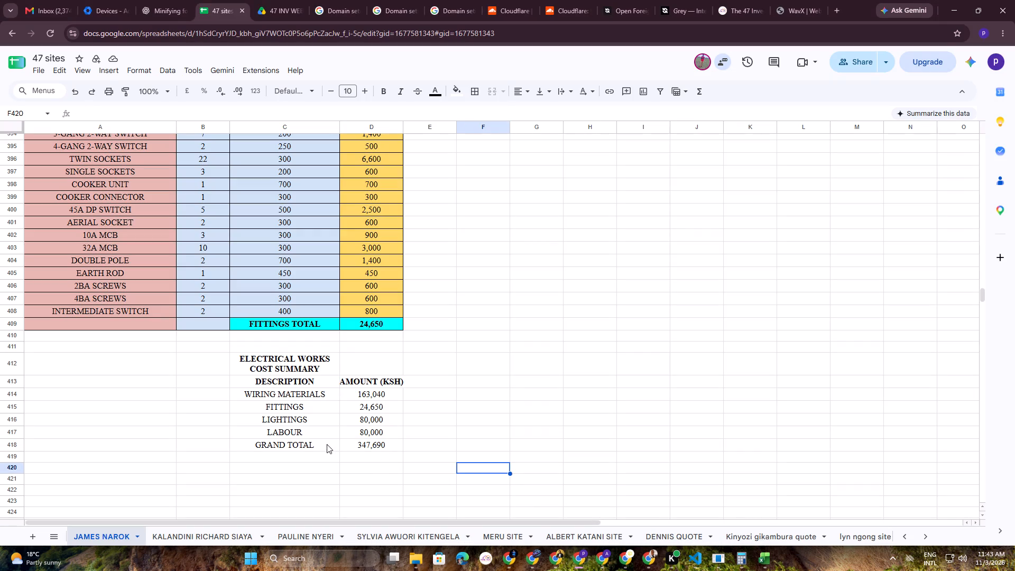
# Replace the GRAND TOTAL amount in D418 with a SUM formula over the four summary amounts, D414:D417.
pyautogui.click(365, 443)
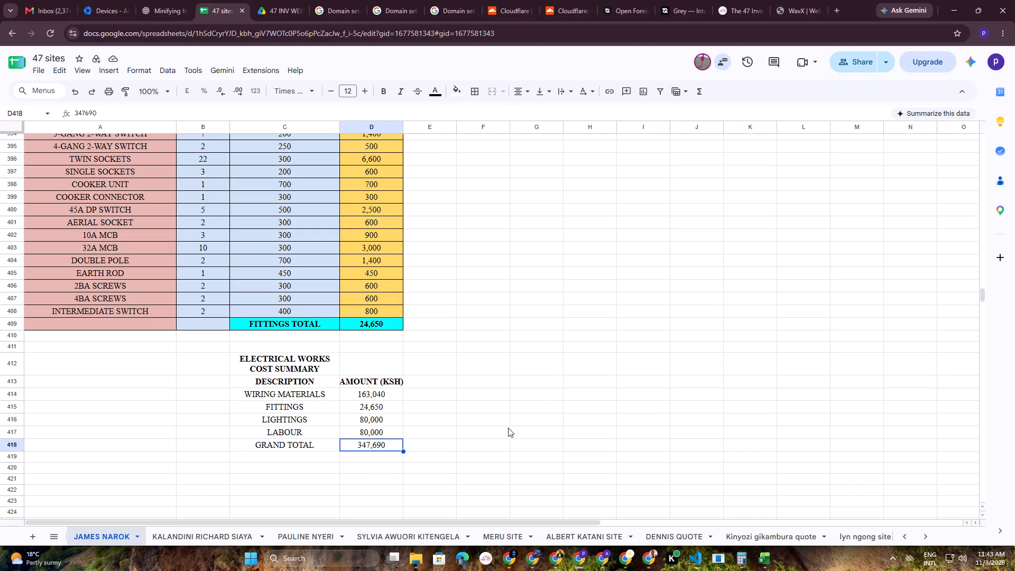
pyautogui.press('+')
pyautogui.write('SUM(')
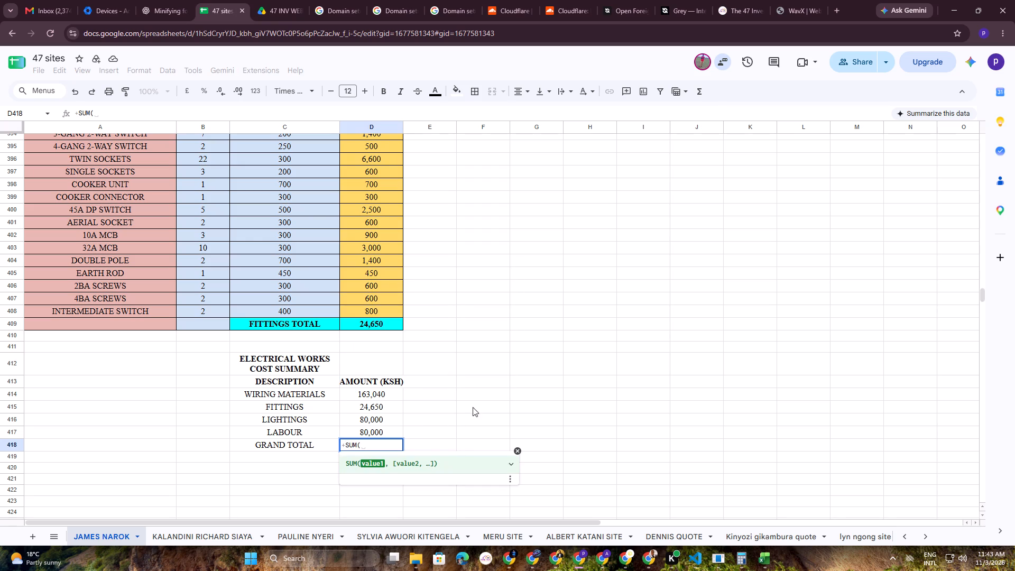
pyautogui.moveTo(385, 389); pyautogui.dragTo(386, 429)
pyautogui.hotkey('shift', ')')
pyautogui.press('Return')
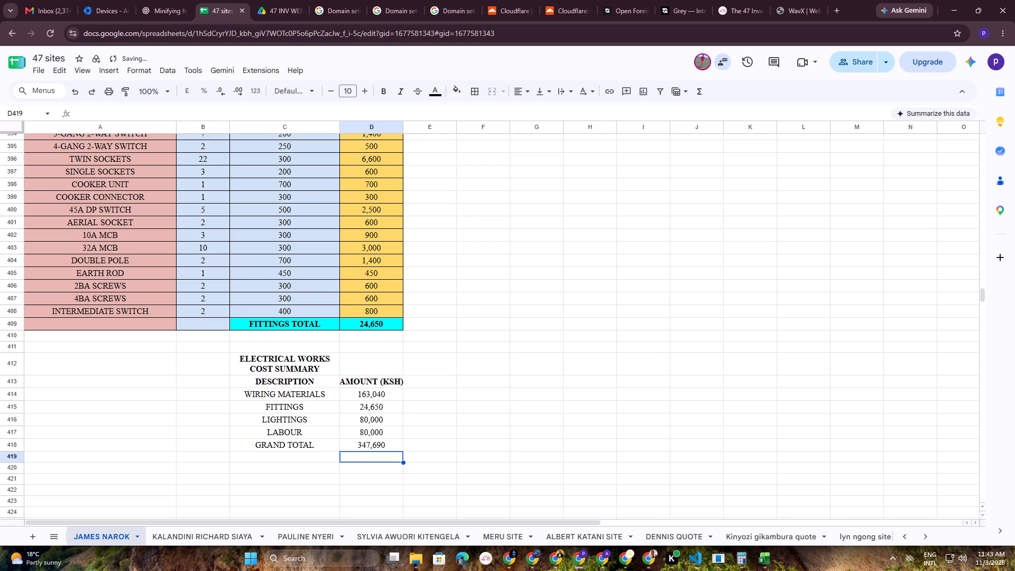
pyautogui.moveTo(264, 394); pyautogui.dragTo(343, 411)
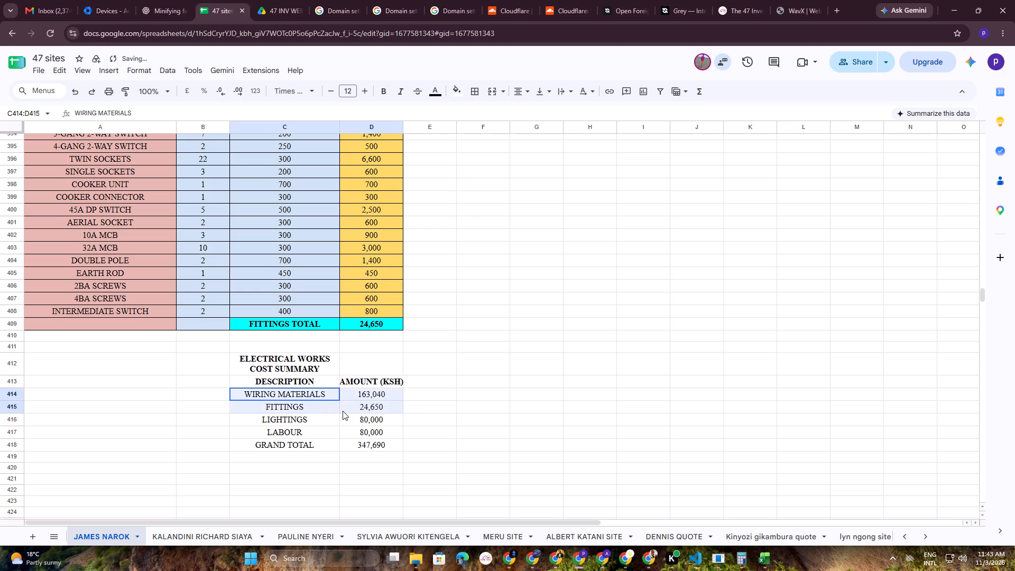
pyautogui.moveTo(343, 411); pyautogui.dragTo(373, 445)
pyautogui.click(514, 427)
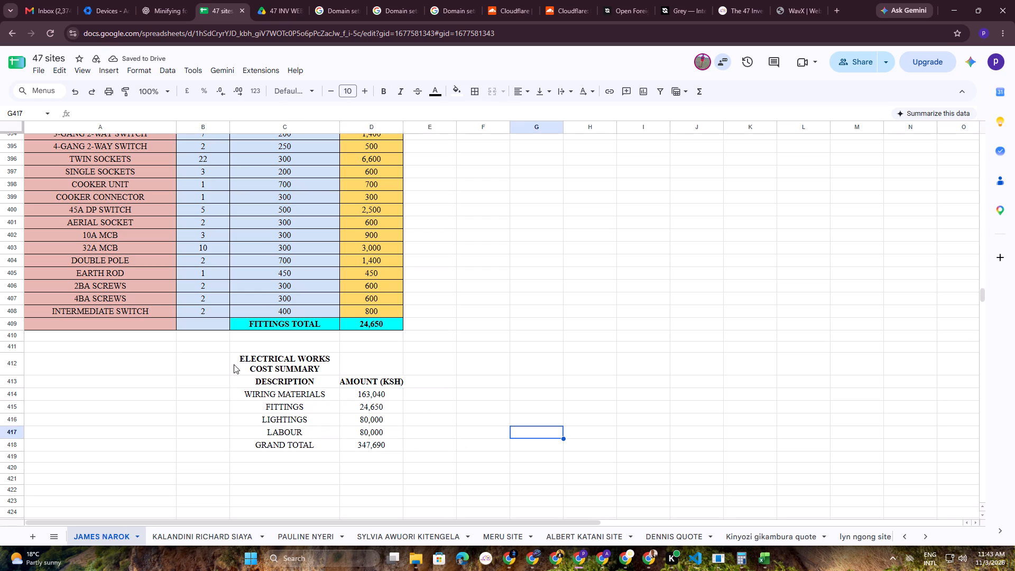
# Fill the ELECTRICAL WORKS COST SUMMARY title in C412 with red and the header cells C413:D413 with yellow.
pyautogui.click(242, 356)
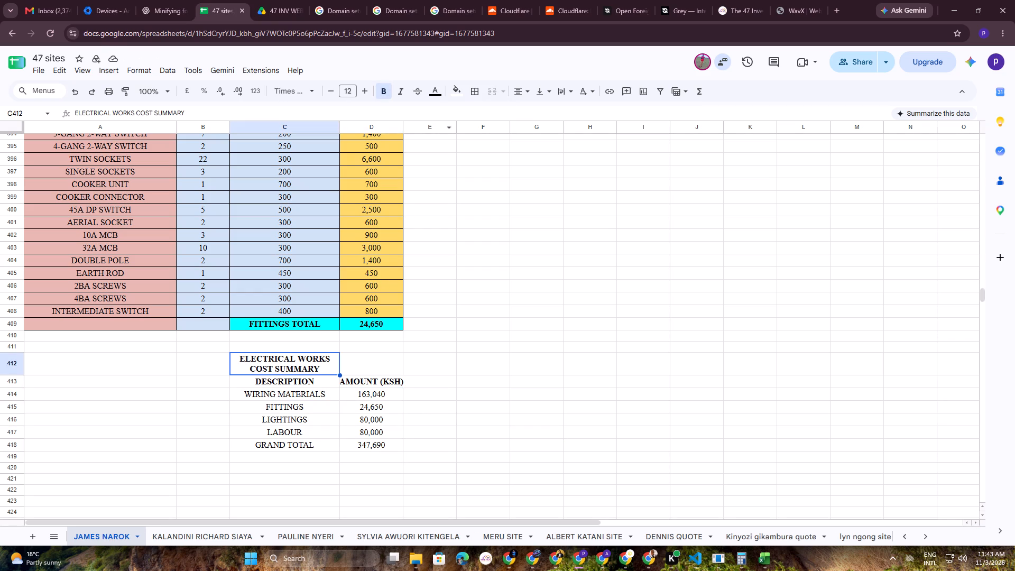
pyautogui.click(457, 88)
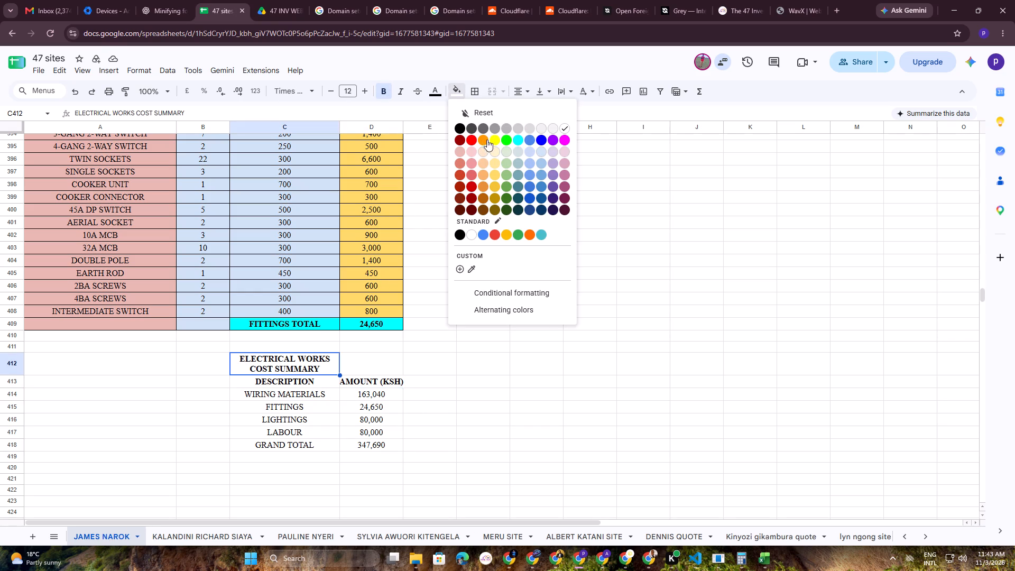
pyautogui.click(468, 140)
pyautogui.moveTo(256, 380); pyautogui.dragTo(270, 380)
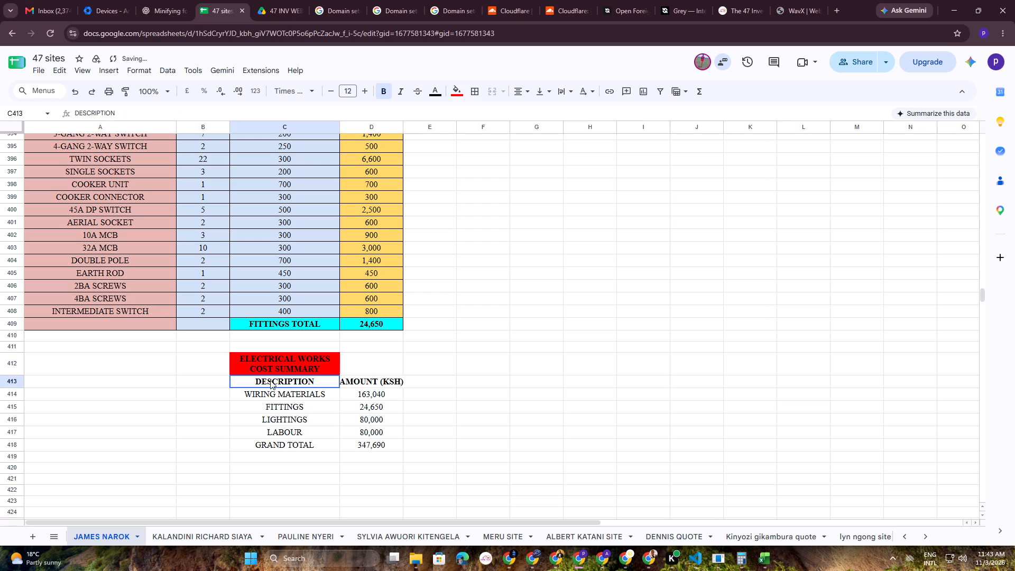
pyautogui.moveTo(270, 380); pyautogui.dragTo(382, 380)
pyautogui.click(458, 96)
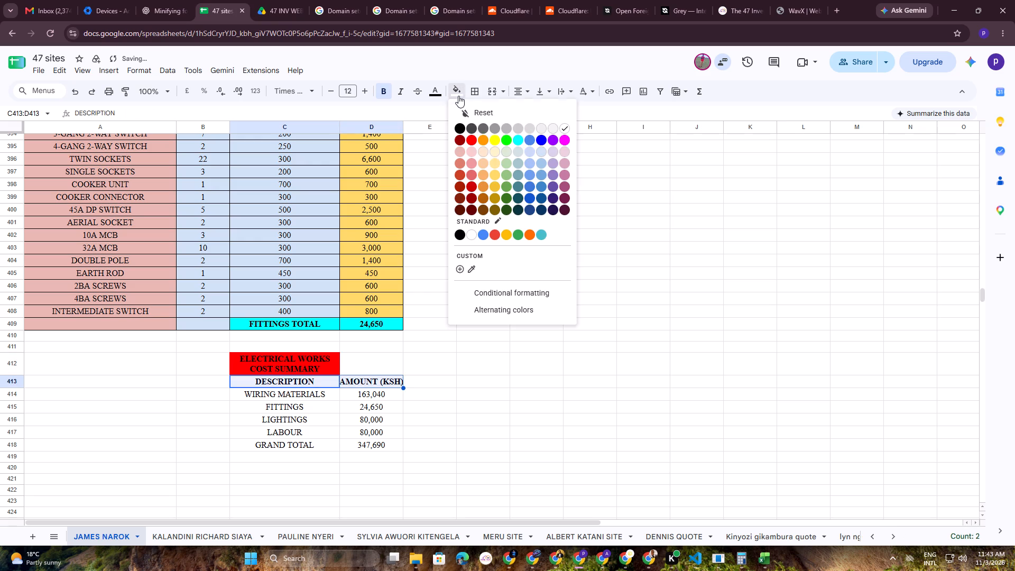
pyautogui.click(494, 141)
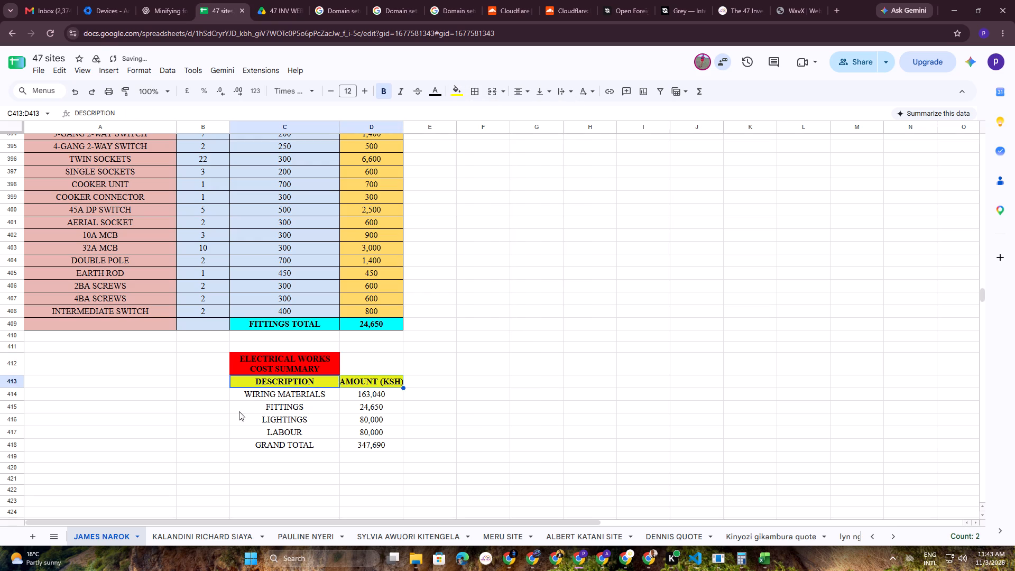
# Fill the summary rows from WIRING MATERIALS to GRAND TOTAL, cells C414:D418, with cyan.
pyautogui.moveTo(265, 409); pyautogui.dragTo(370, 451)
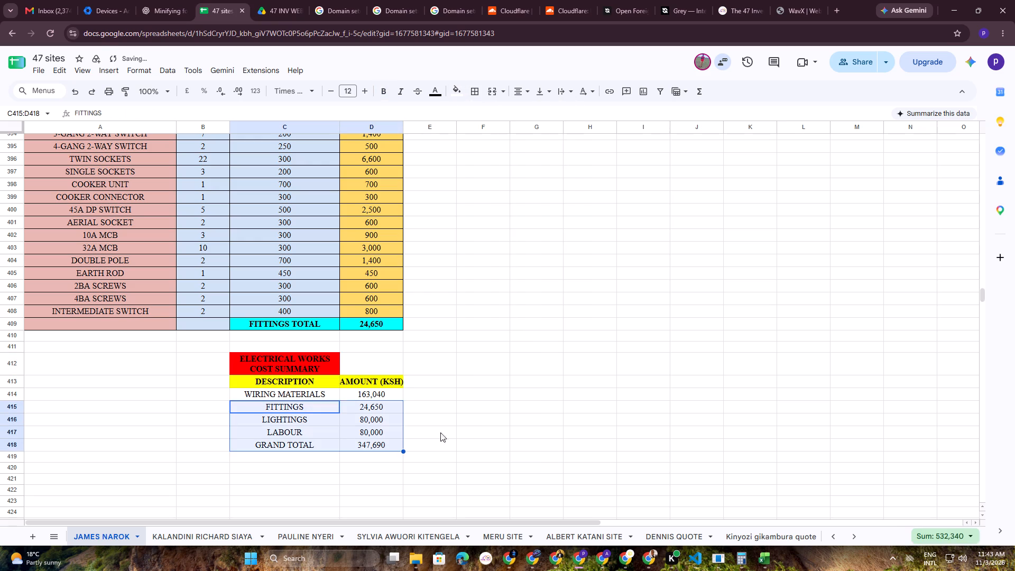
pyautogui.click(480, 427)
pyautogui.moveTo(254, 390); pyautogui.dragTo(396, 453)
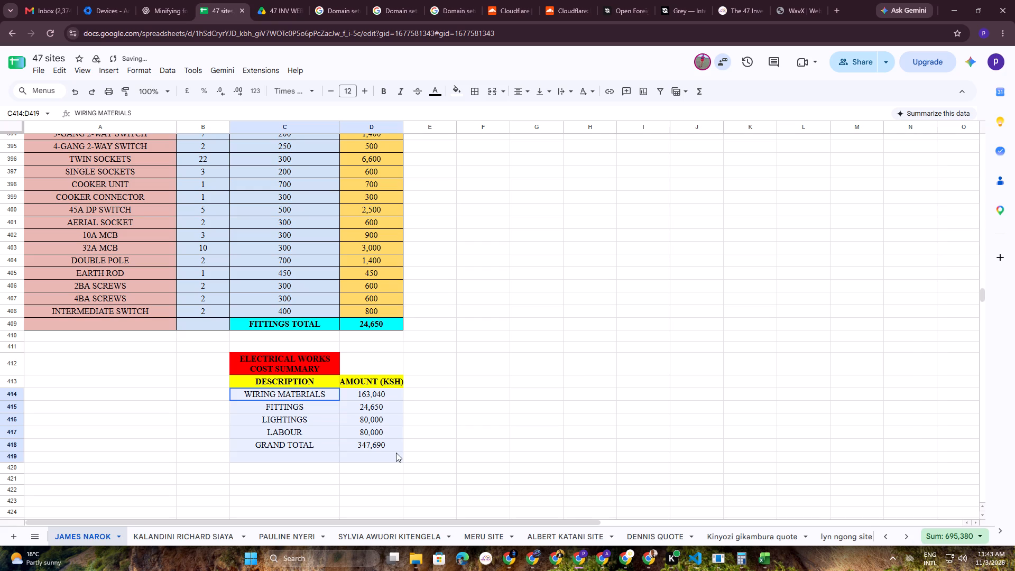
pyautogui.moveTo(396, 453); pyautogui.dragTo(389, 441)
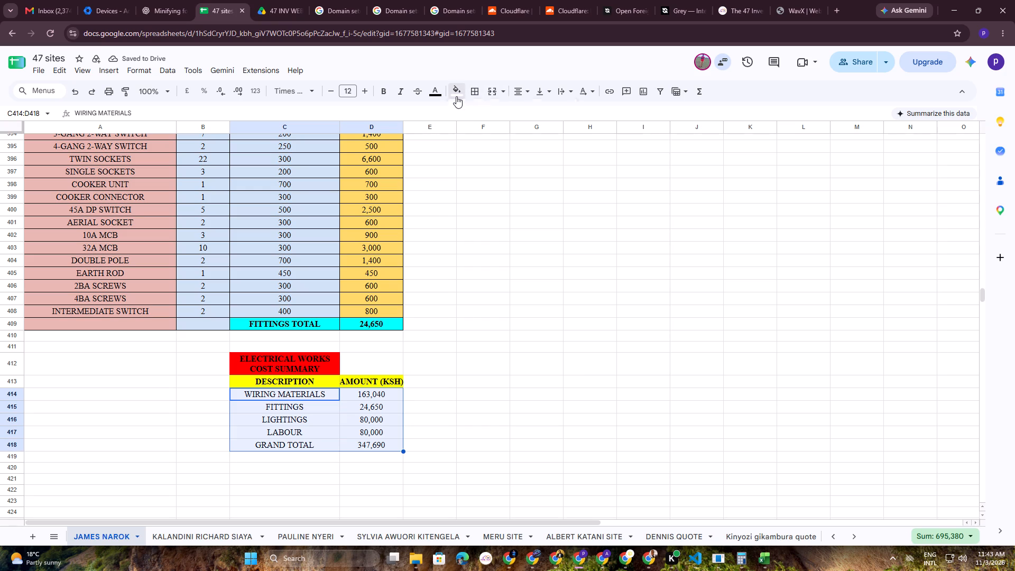
pyautogui.click(456, 96)
pyautogui.click(516, 139)
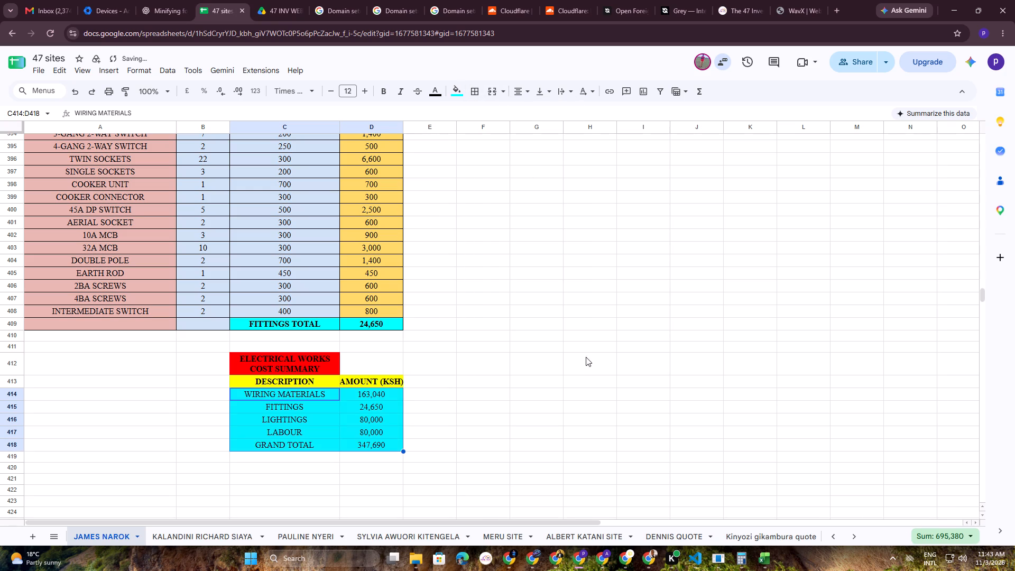
pyautogui.click(586, 357)
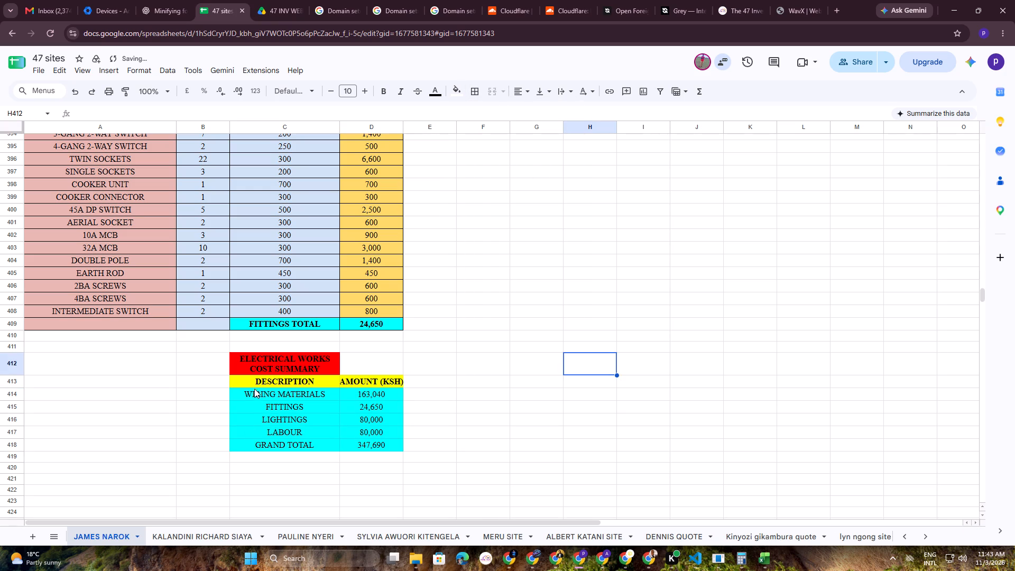
# Bold the descriptions and amounts in the summary rows, cells C414:D418.
pyautogui.moveTo(255, 392); pyautogui.dragTo(388, 441)
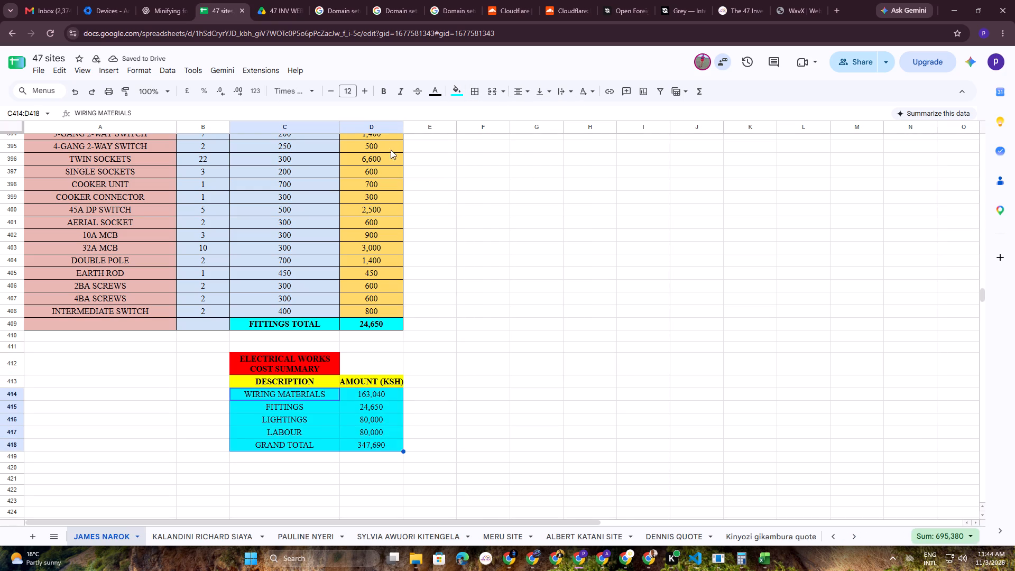
pyautogui.click(386, 93)
pyautogui.click(517, 333)
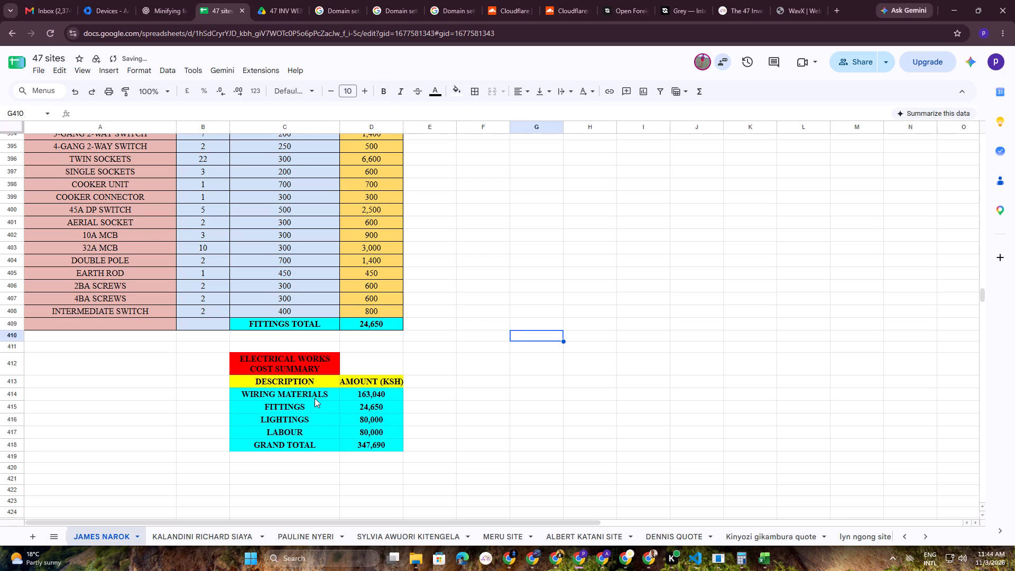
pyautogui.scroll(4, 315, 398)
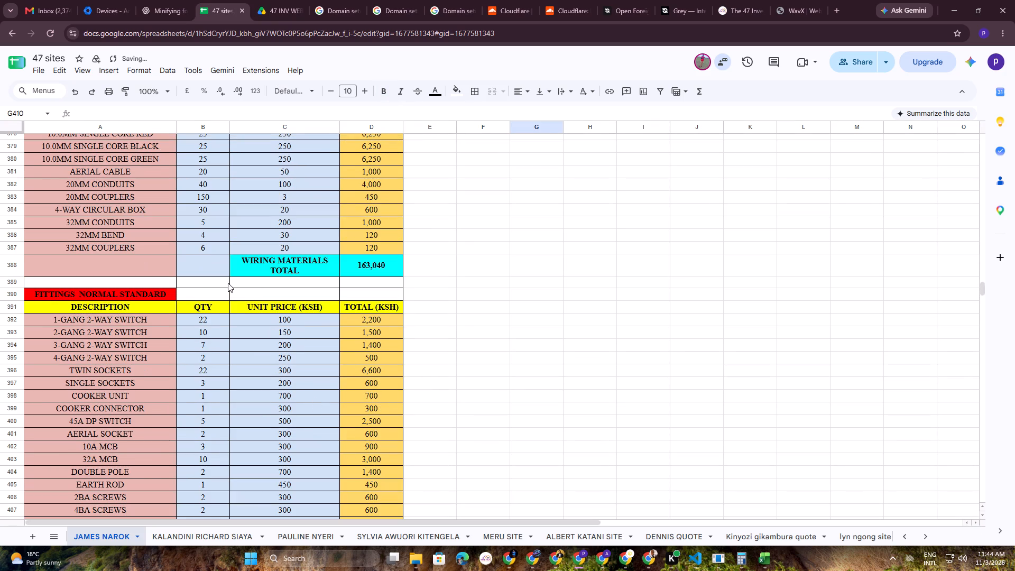
# Remove the borders from the blank cells B389:D390 between the wiring materials total and the fittings table.
pyautogui.moveTo(206, 282); pyautogui.dragTo(372, 289)
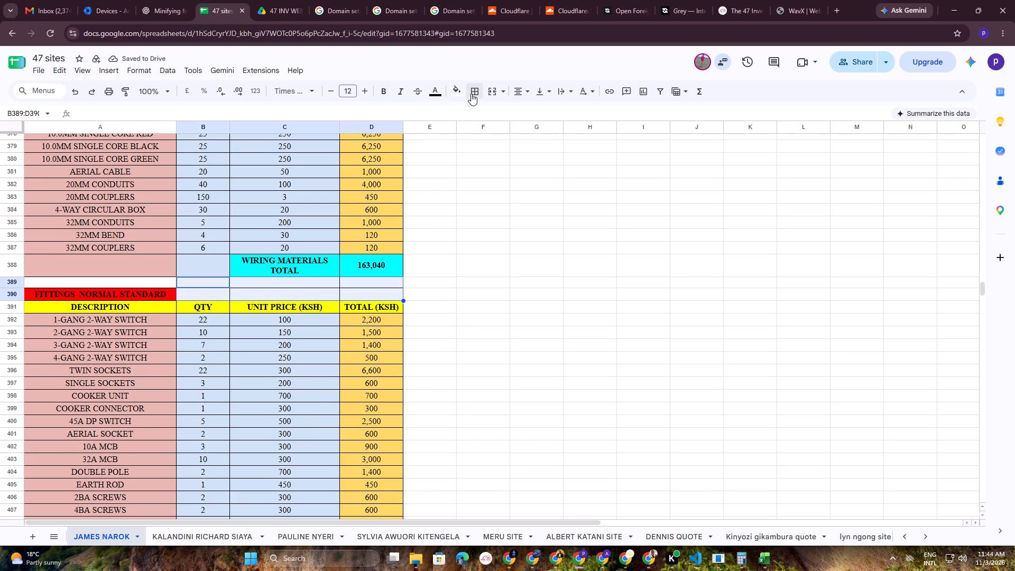
pyautogui.click(472, 94)
pyautogui.click(552, 137)
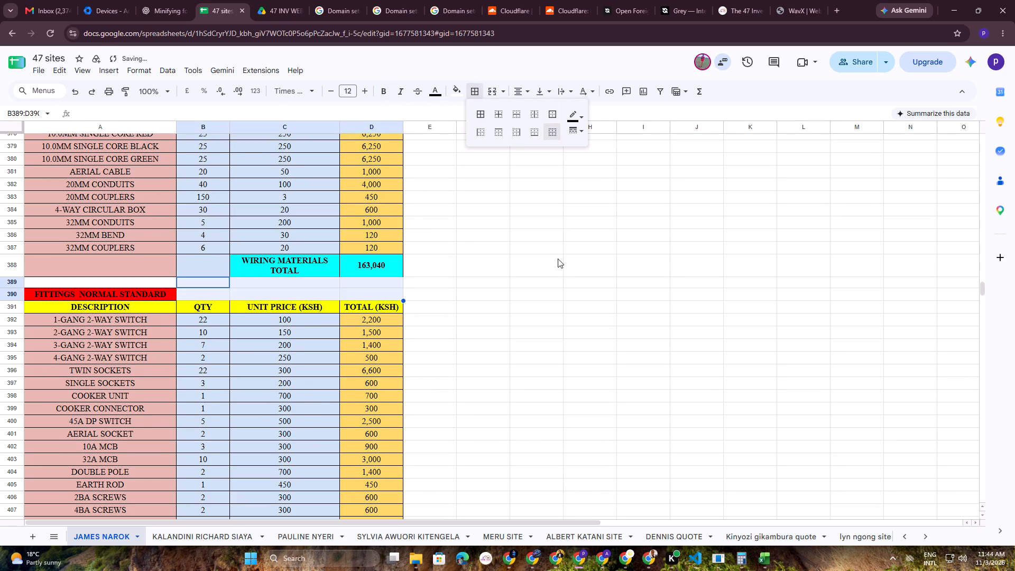
pyautogui.click(558, 259)
# Review the tables from the glass quotes down to the electrical works cost summary, including the FITTINGS TOTAL formula in D409.
pyautogui.scroll(6, 340, 299)
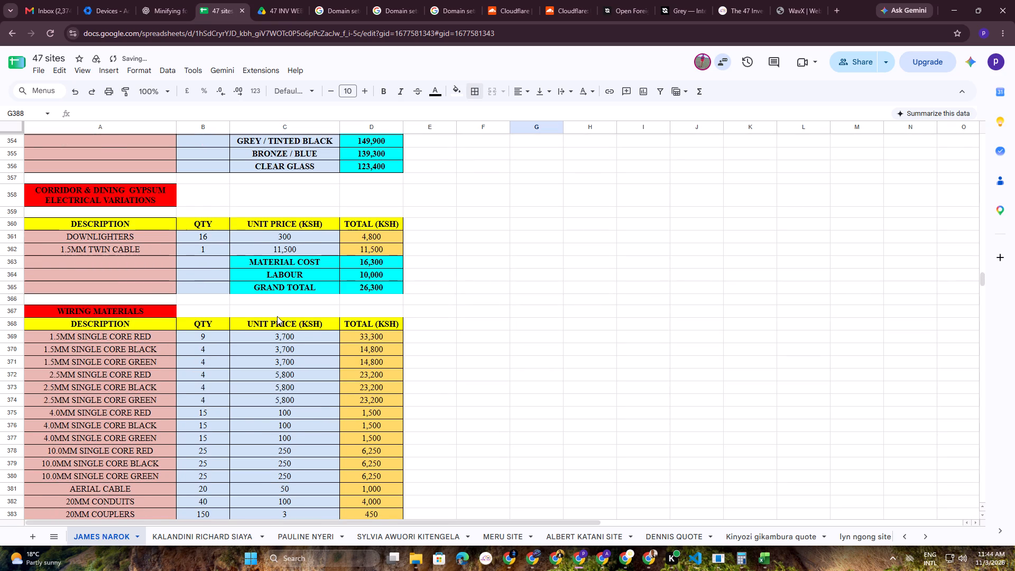
pyautogui.scroll(5, 277, 316)
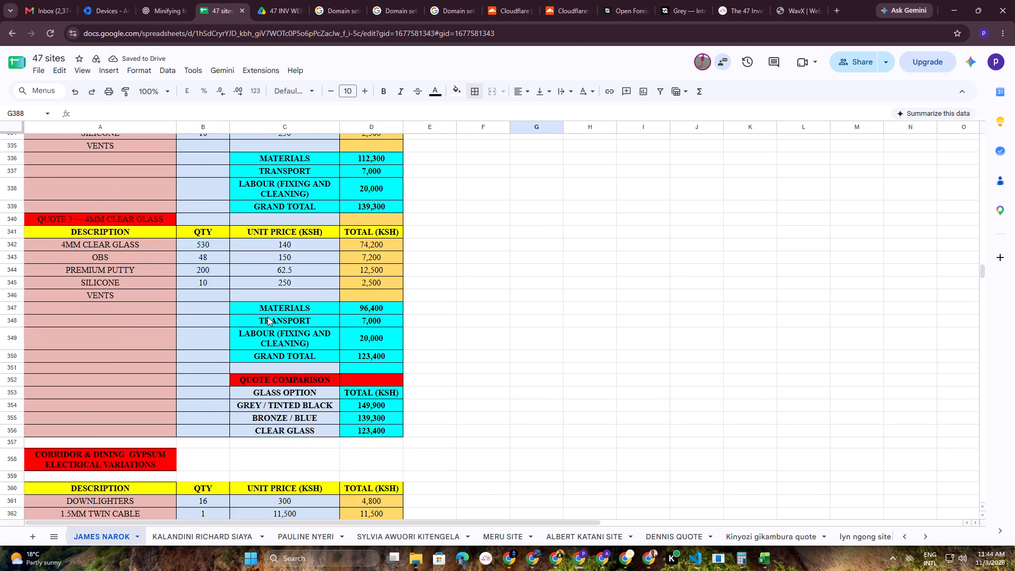
pyautogui.scroll(3, 267, 317)
pyautogui.scroll(-7, 316, 322)
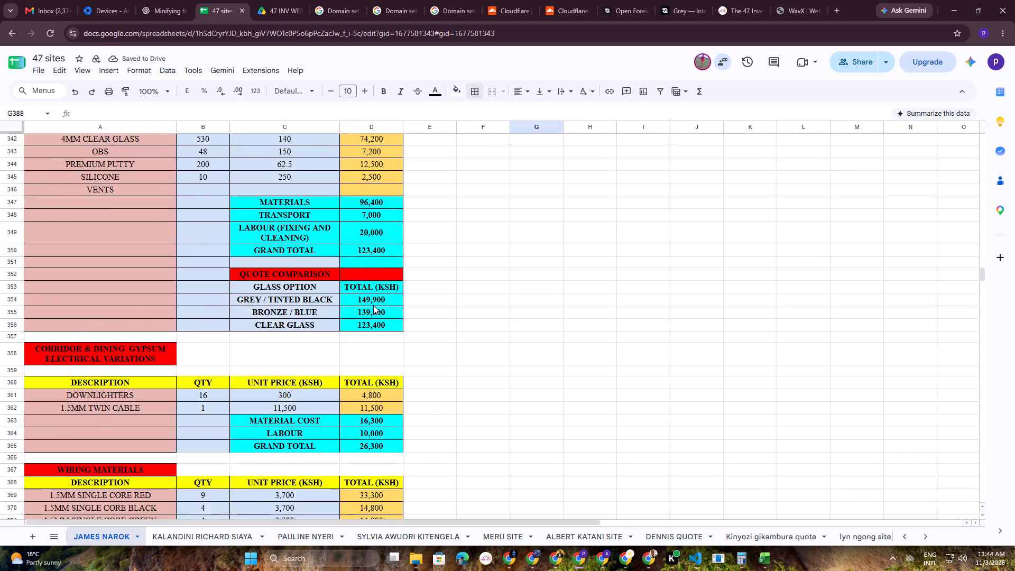
pyautogui.scroll(-4, 373, 305)
pyautogui.scroll(3, 373, 307)
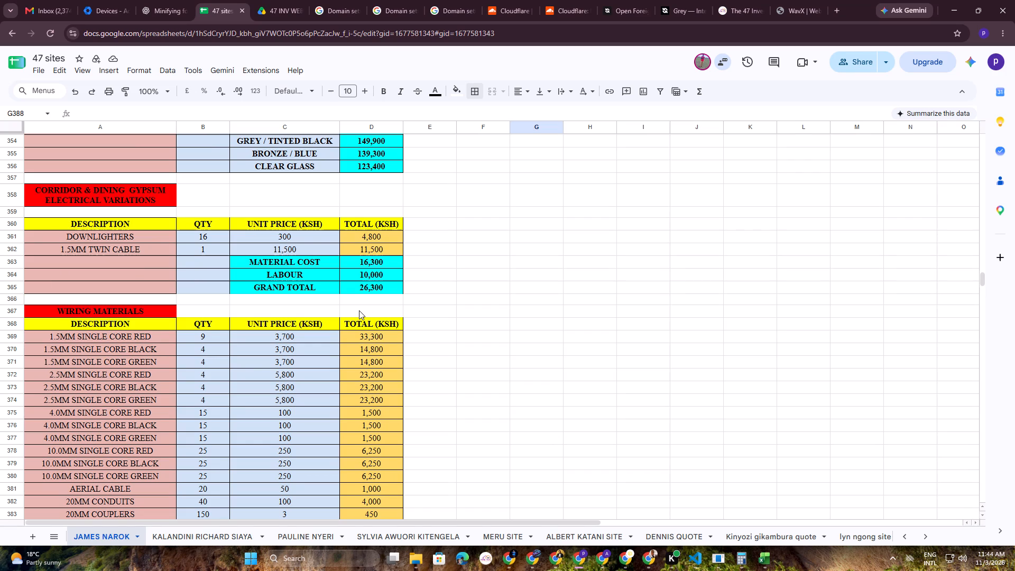
pyautogui.scroll(-5, 359, 310)
pyautogui.scroll(1, 356, 312)
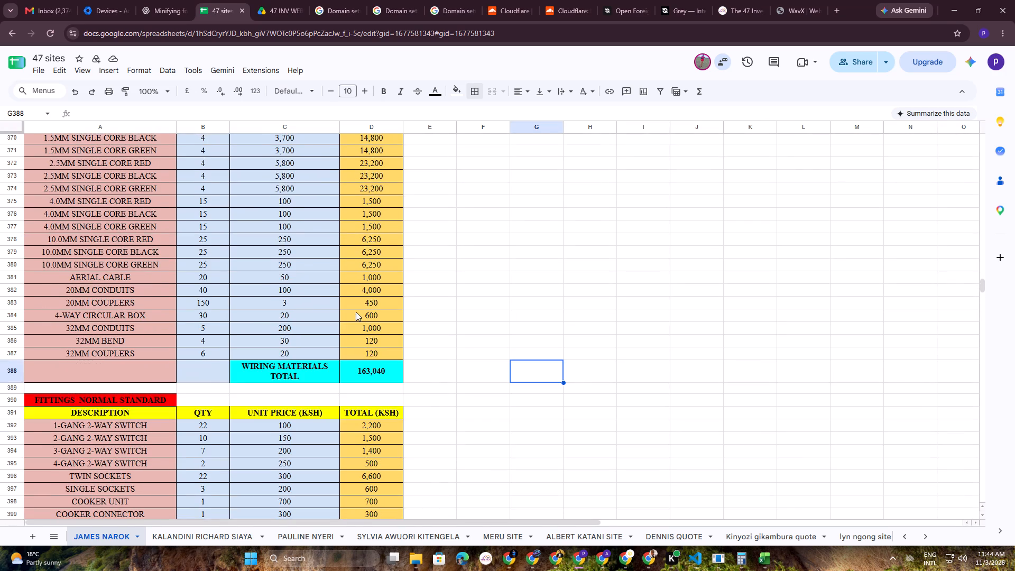
pyautogui.scroll(-8, 356, 312)
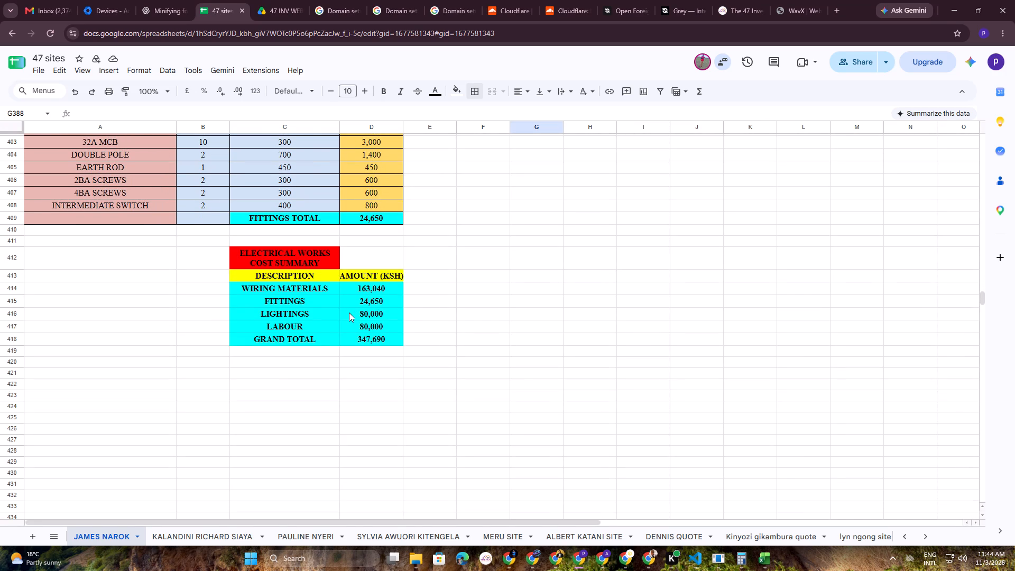
pyautogui.scroll(2, 346, 314)
pyautogui.click(360, 323)
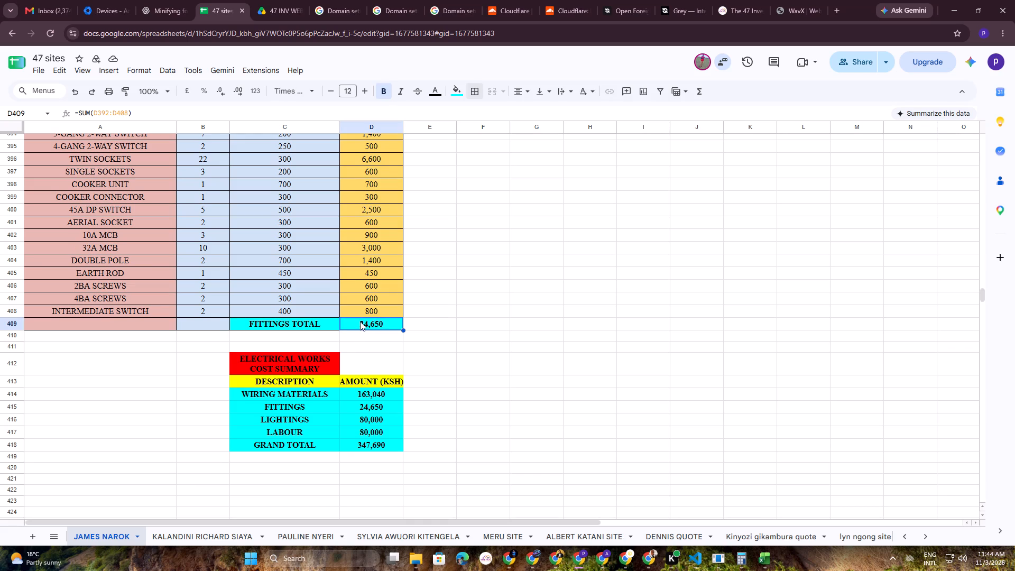
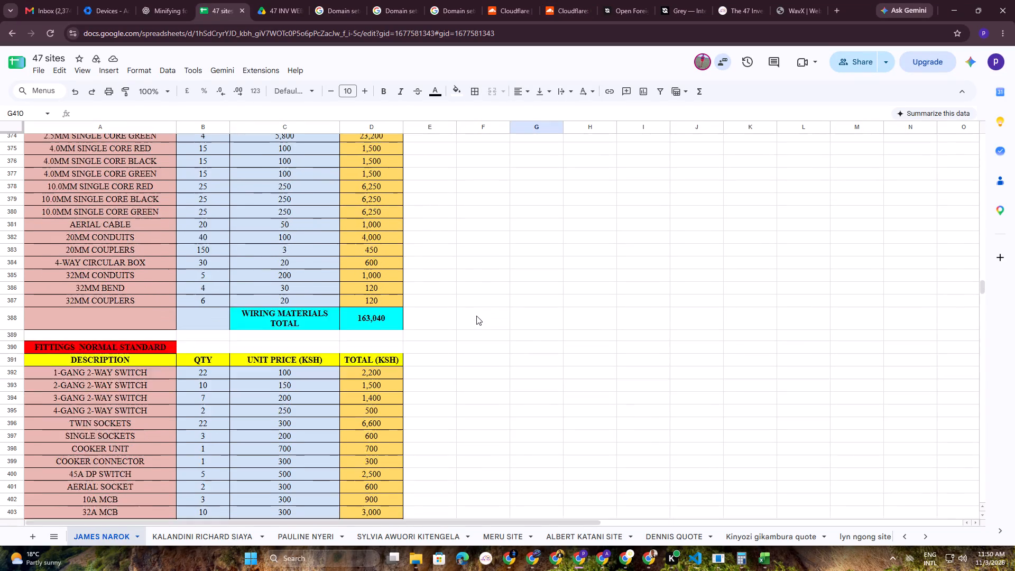
# Review the tables between the glass QUOTE COMPARISON and the ELECTRICAL WORKS COST SUMMARY, checking their layout, borders and totals.
pyautogui.scroll(-4, 476, 316)
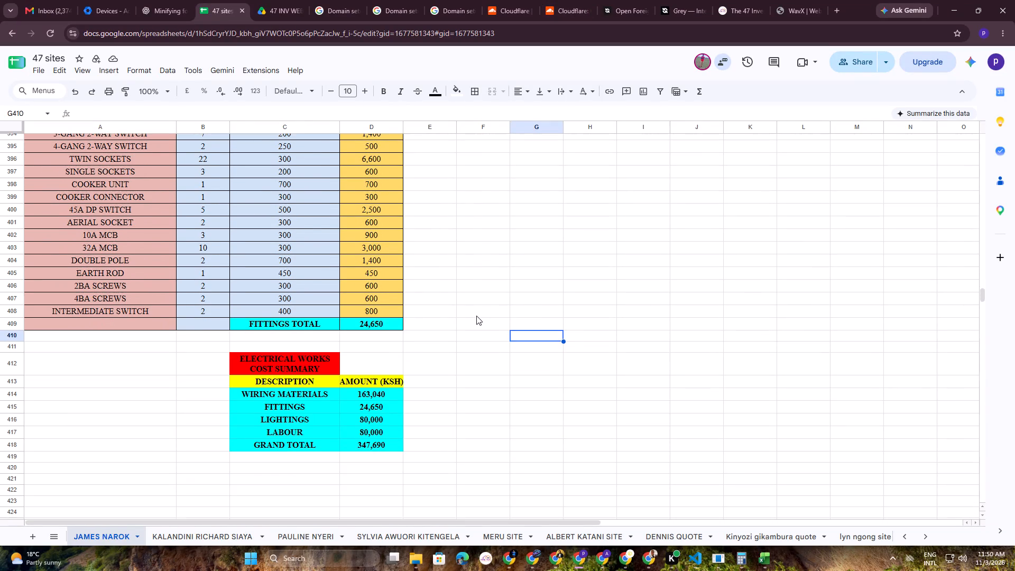
pyautogui.scroll(12, 476, 316)
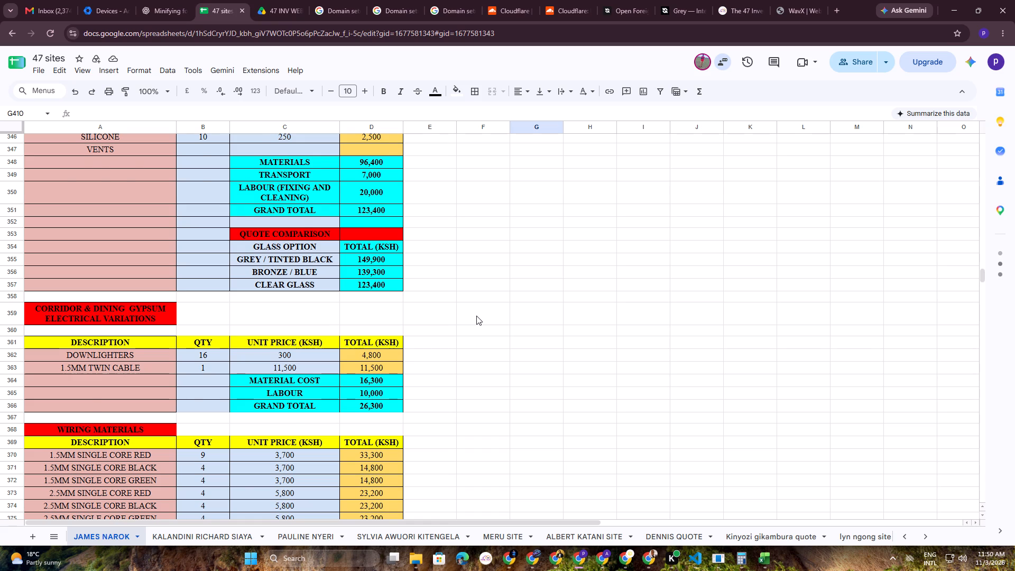
pyautogui.scroll(1, 476, 316)
pyautogui.scroll(-1, 476, 316)
pyautogui.scroll(1, 476, 316)
pyautogui.scroll(-8, 476, 316)
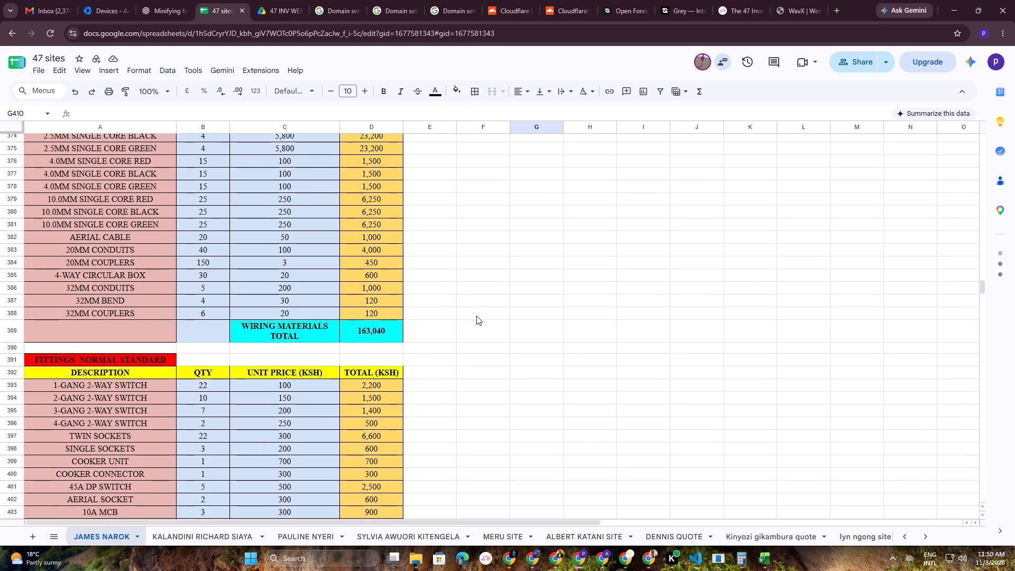